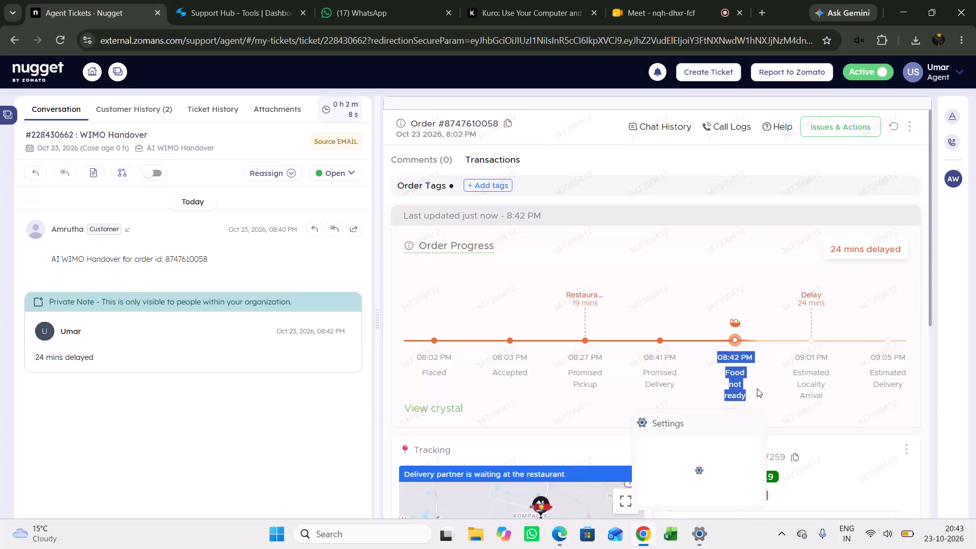
Place a callback call to the merchant La Pino'z Pizza and proceed with the call anyway.
scroll(718, 299, "down", 5)
left_click(726, 430)
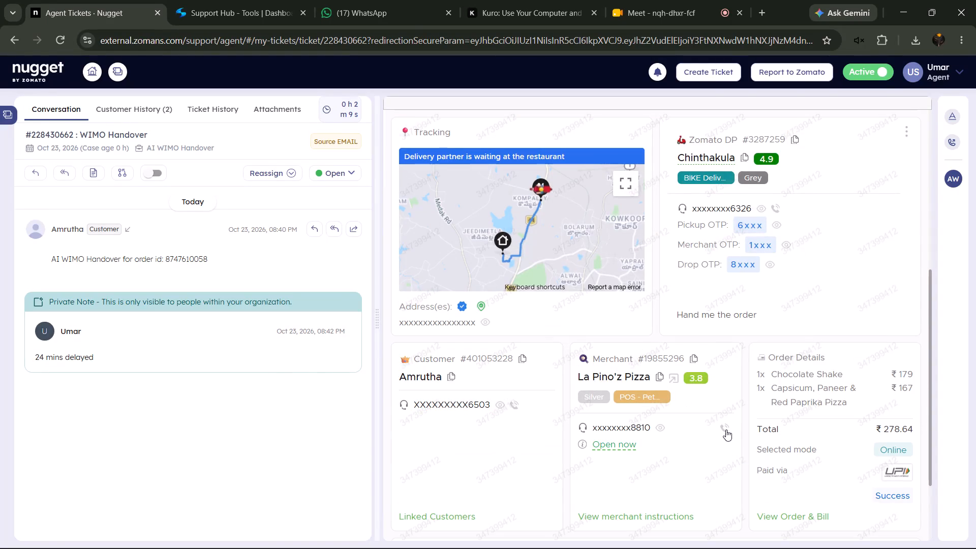
left_click(875, 382)
Add a private note to the ticket with the copied order status "08:42 PM Food not ready".
left_click(96, 174)
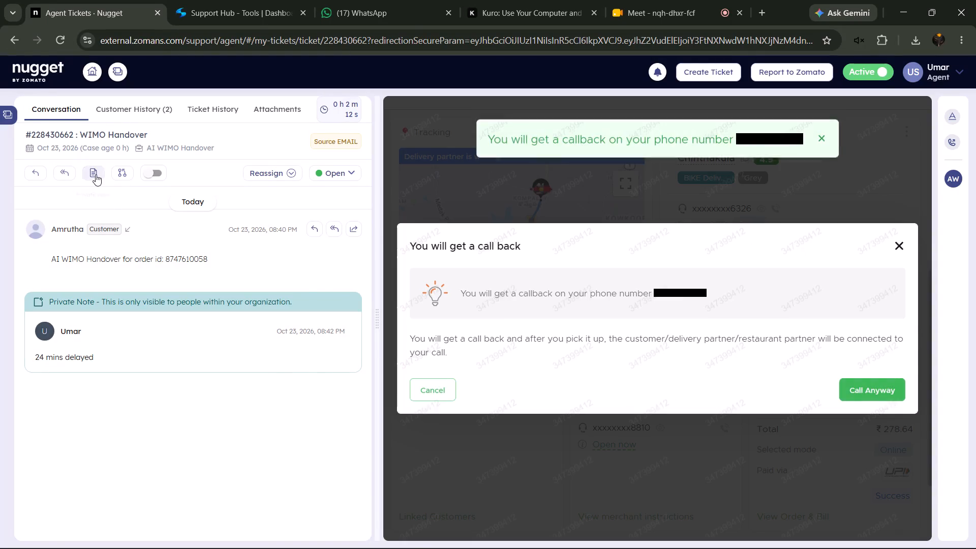
right_click(401, 282)
left_click(483, 374)
left_click(628, 387)
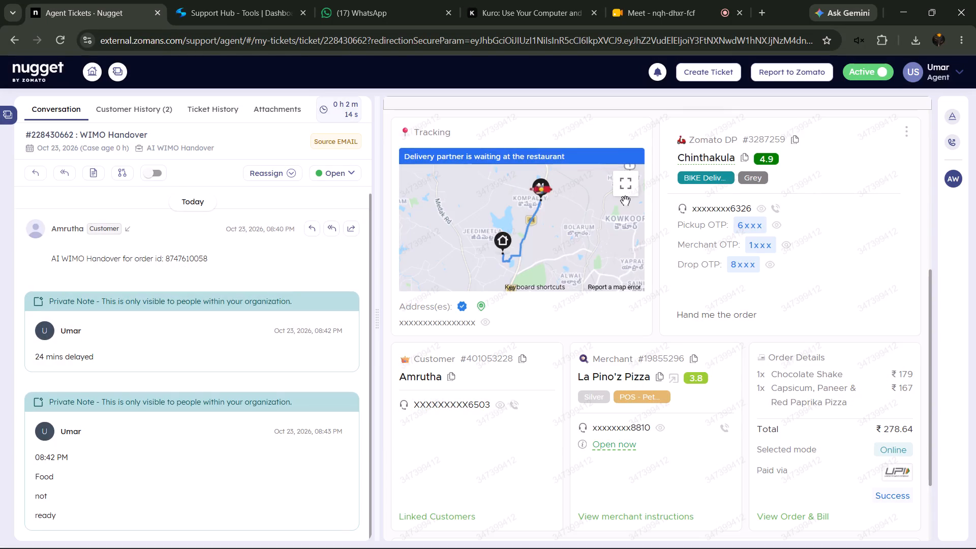
Copy the tracking status "Delivery partner is waiting at the restaurant" and add it to the ticket as a private note.
left_click_drag(612, 141, 397, 148)
right_click(426, 158)
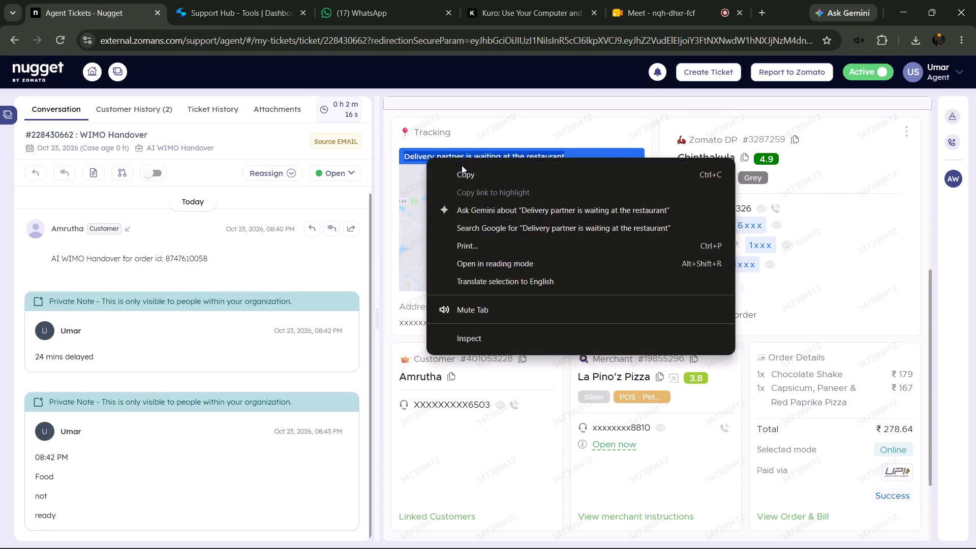
left_click(462, 169)
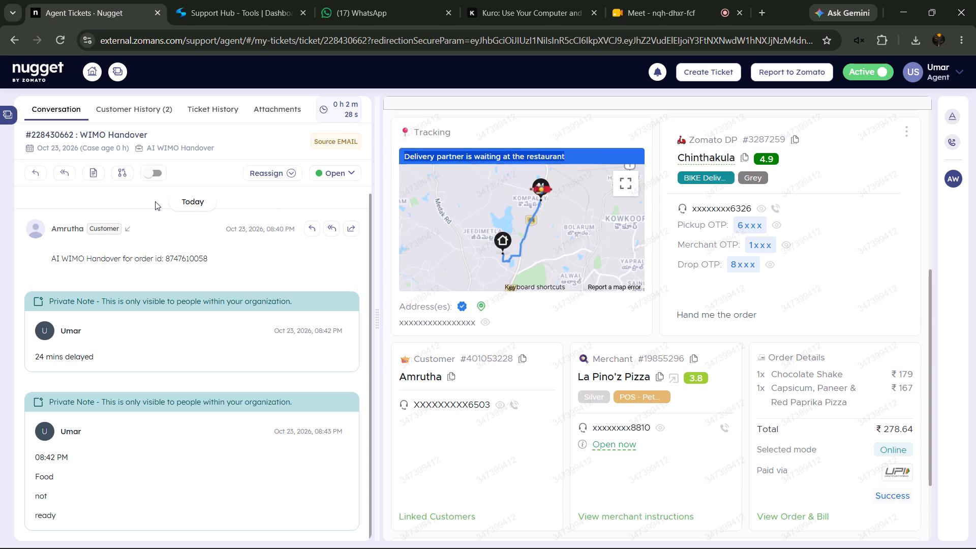
left_click(95, 172)
right_click(384, 262)
left_click(465, 360)
left_click(465, 379)
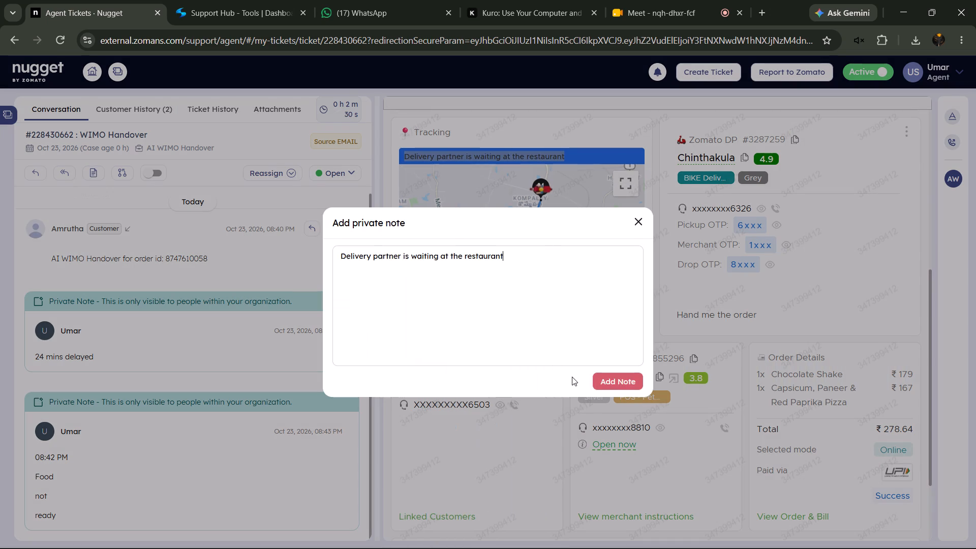
left_click(625, 384)
scroll(803, 288, "up", 10)
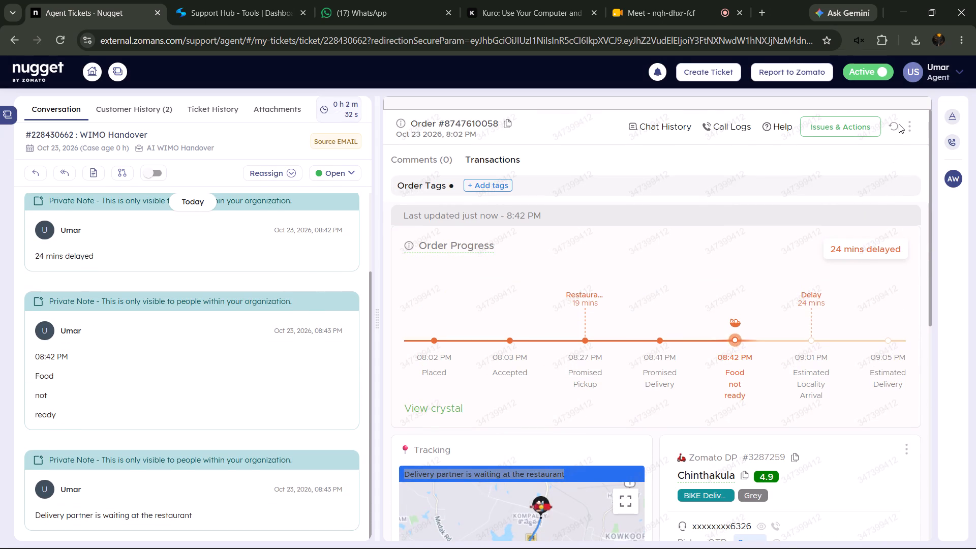
left_click(892, 127)
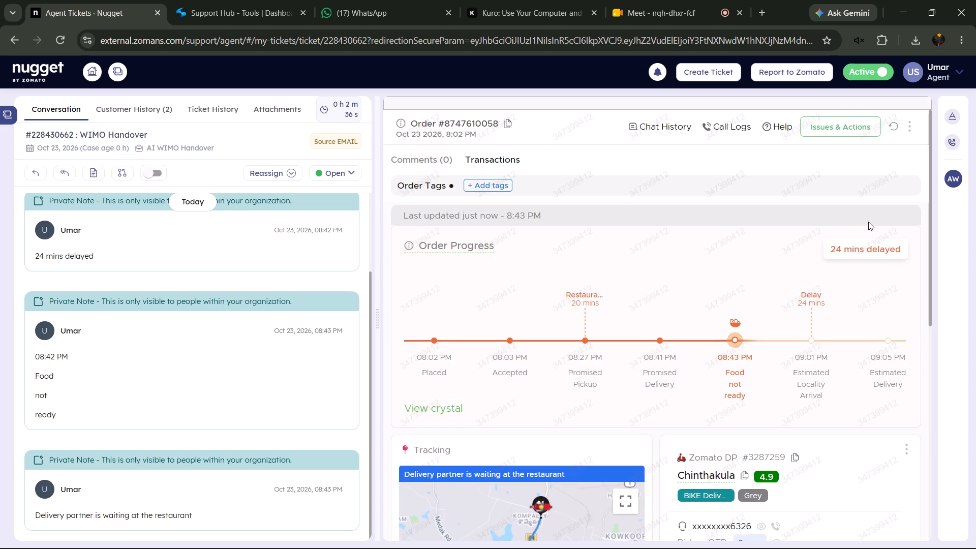
Close the Kuro page in the browser.
left_click(595, 14)
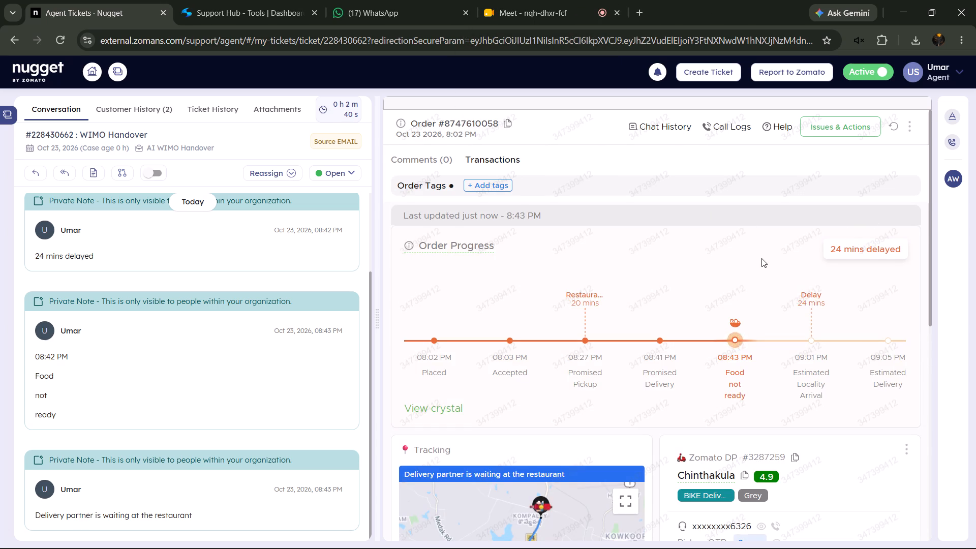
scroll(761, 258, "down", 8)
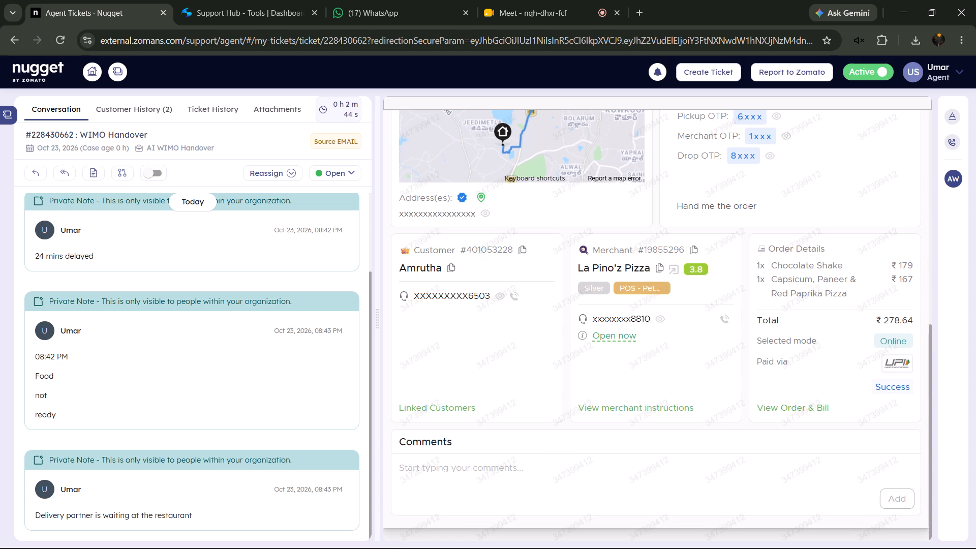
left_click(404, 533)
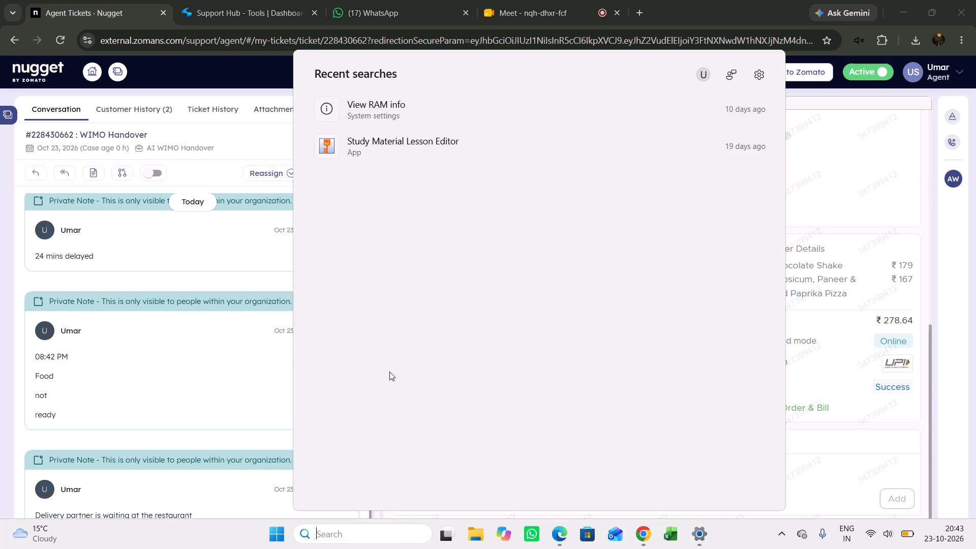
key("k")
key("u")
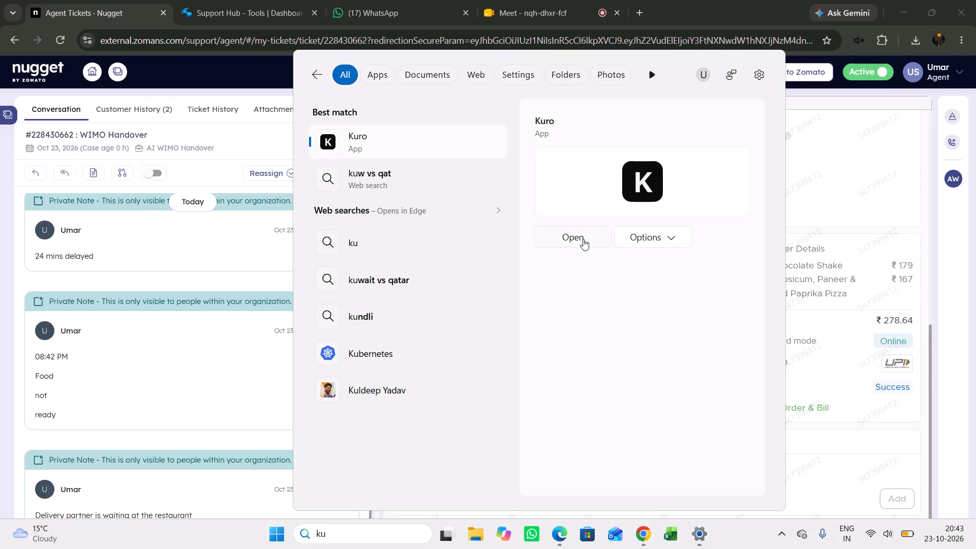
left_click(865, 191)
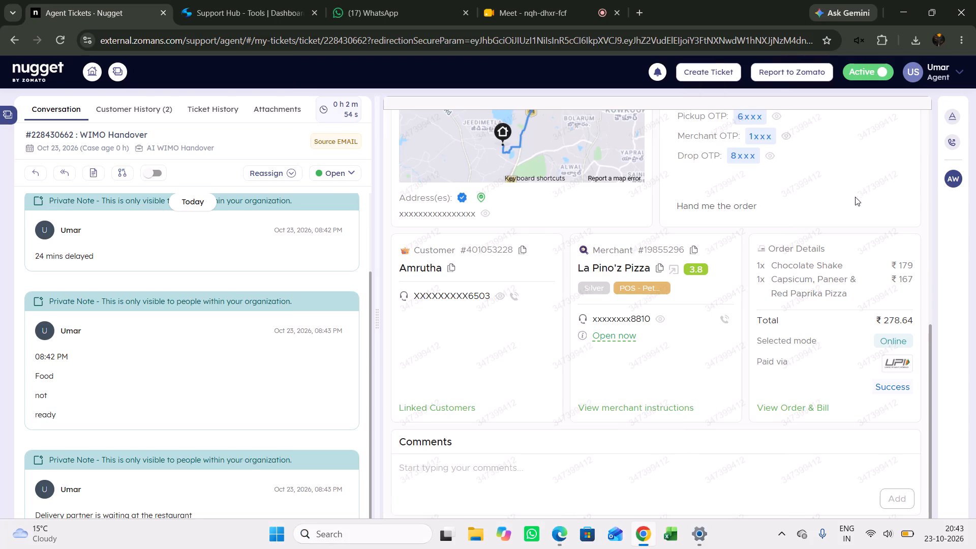
Request another callback call to the merchant La Pino'z Pizza from the merchant details of the order.
scroll(850, 217, "down", 2)
left_click(724, 323)
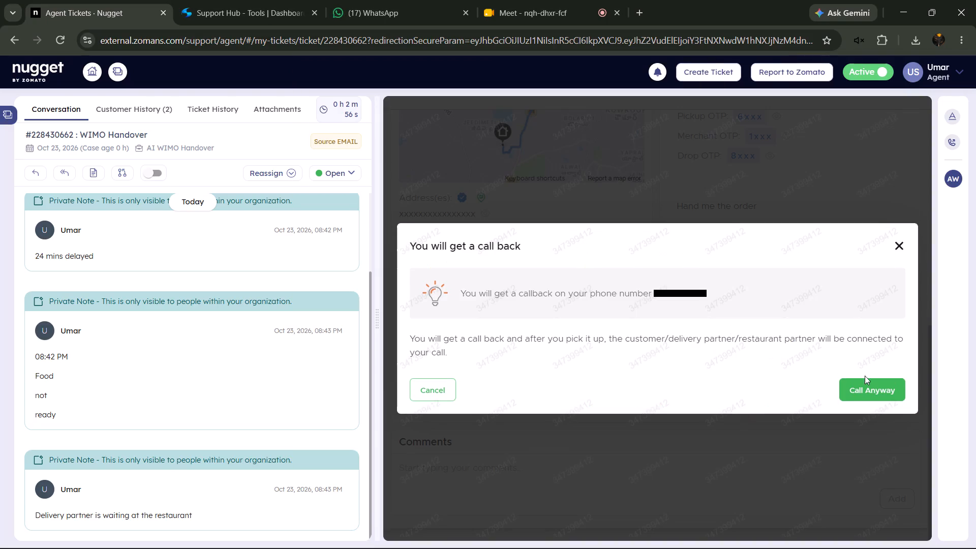
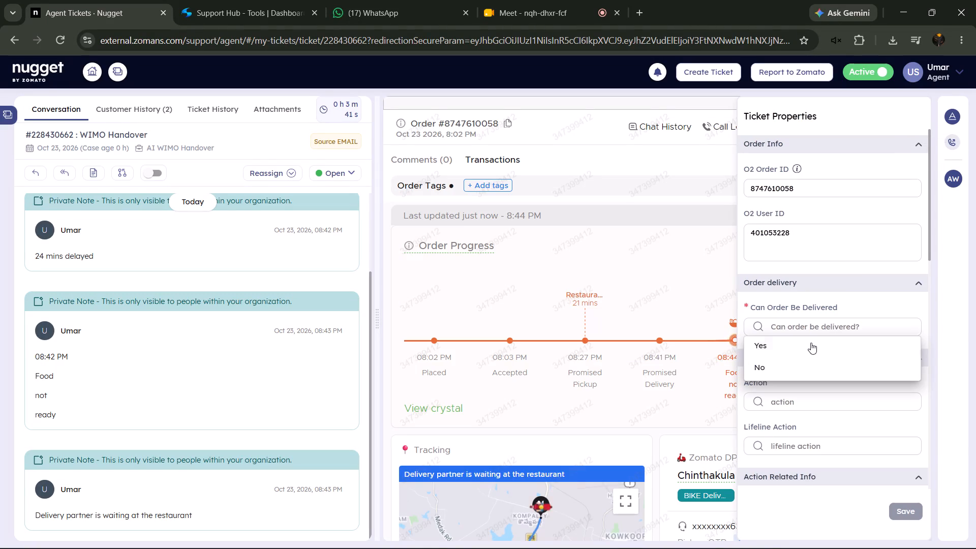
Set both the Action and the Lifeline Action in the ticket properties to No Action.
scroll(834, 261, "down", 3)
left_click(804, 211)
left_click(799, 229)
left_click(799, 254)
left_click(798, 266)
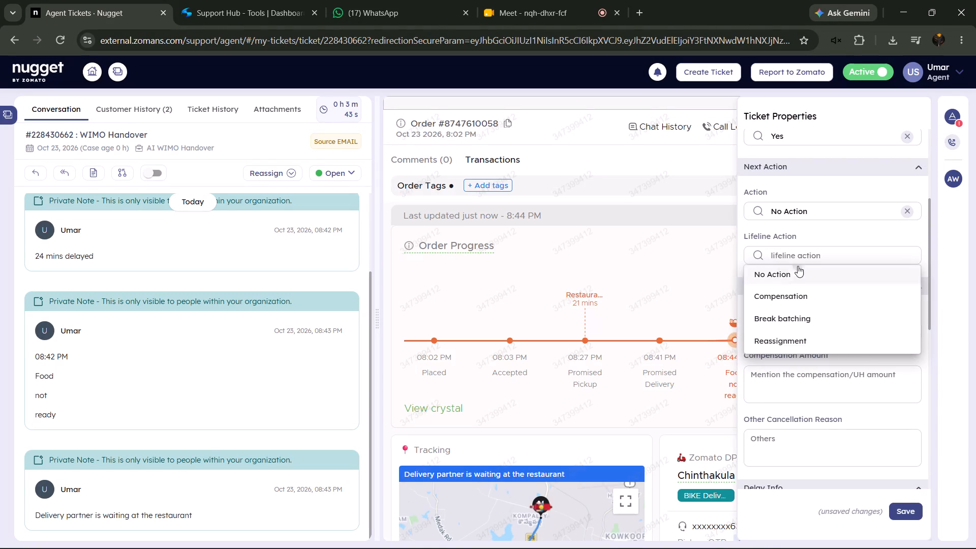
Set Are Properties Filled to Yes and Order Status Expected Time to Preparation end in the ticket properties.
scroll(802, 266, "down", 9)
left_click(837, 304)
left_click(823, 322)
left_click(837, 252)
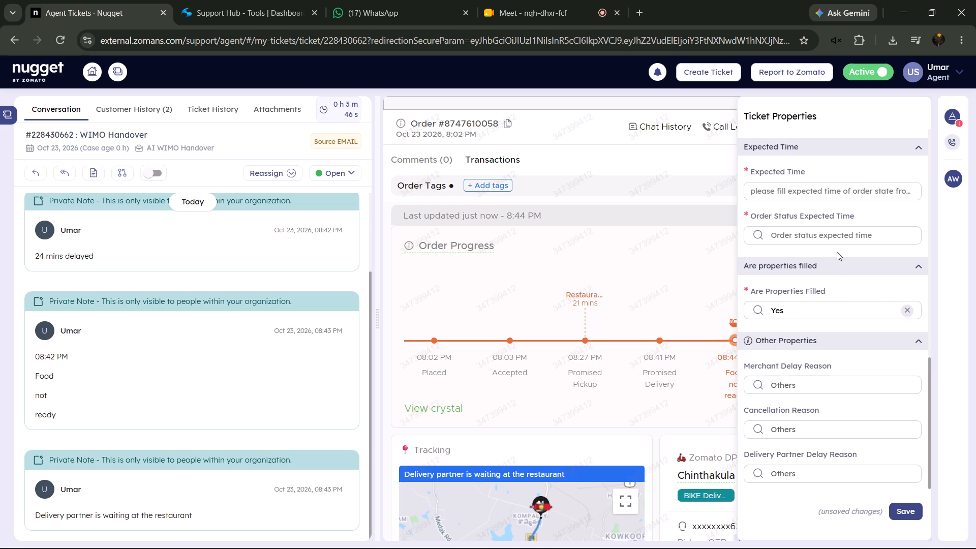
left_click(841, 236)
left_click(824, 251)
Open the Other Delay Reason field under Delay Info for text entry.
scroll(851, 345, "up", 2)
left_click(787, 243)
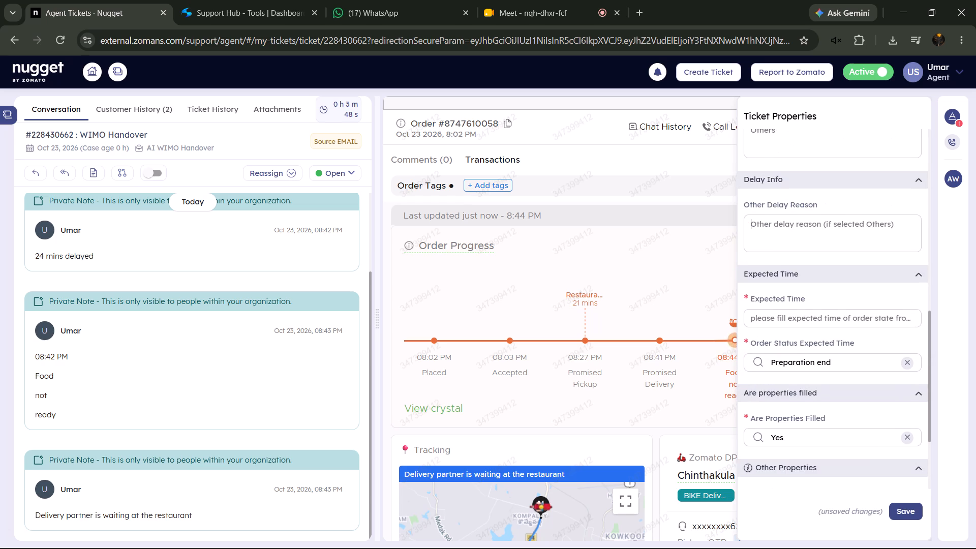
In Support Hub, clear the template search and copy the Restaurant Delays template saying the food is not prepared and they are unresponsive.
left_click(206, 0)
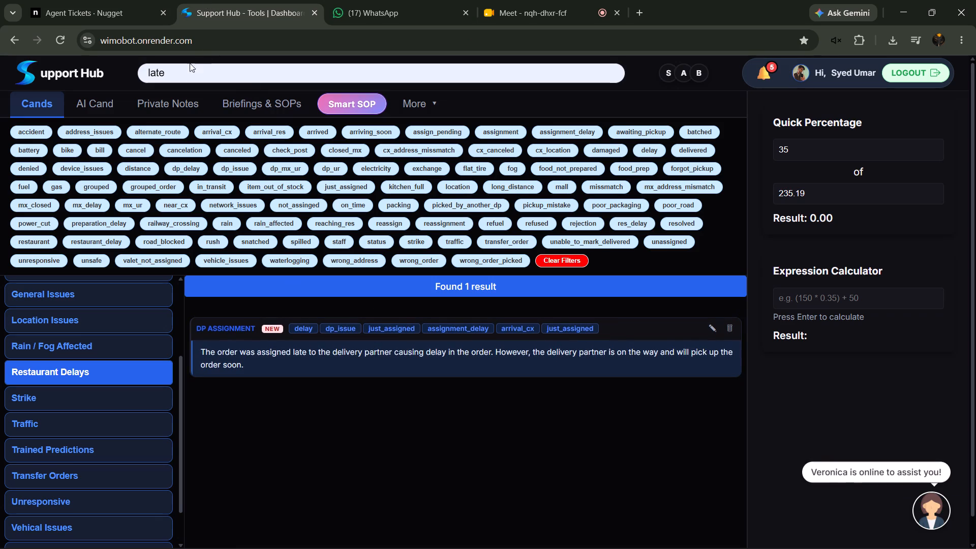
left_click_drag(187, 67, 109, 67)
right_click(156, 66)
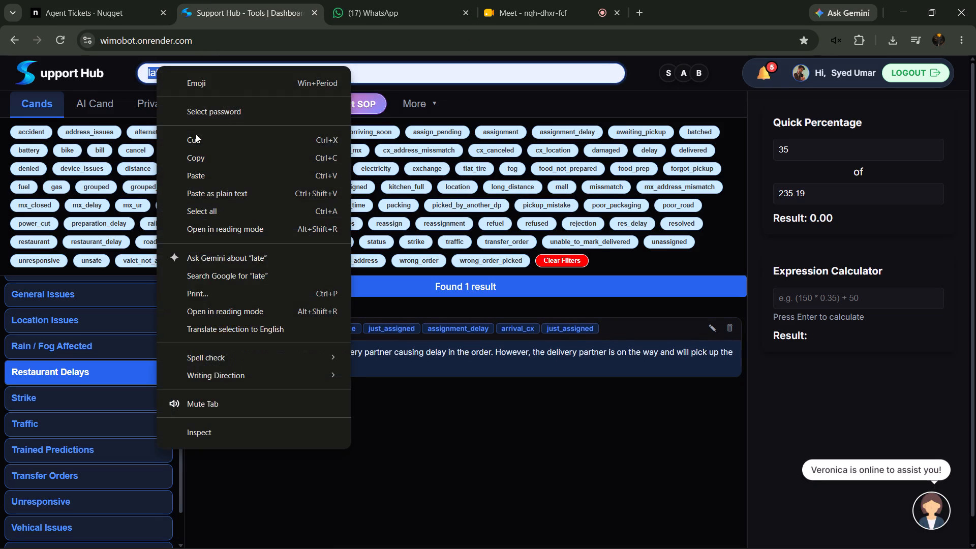
left_click(196, 135)
left_click(150, 375)
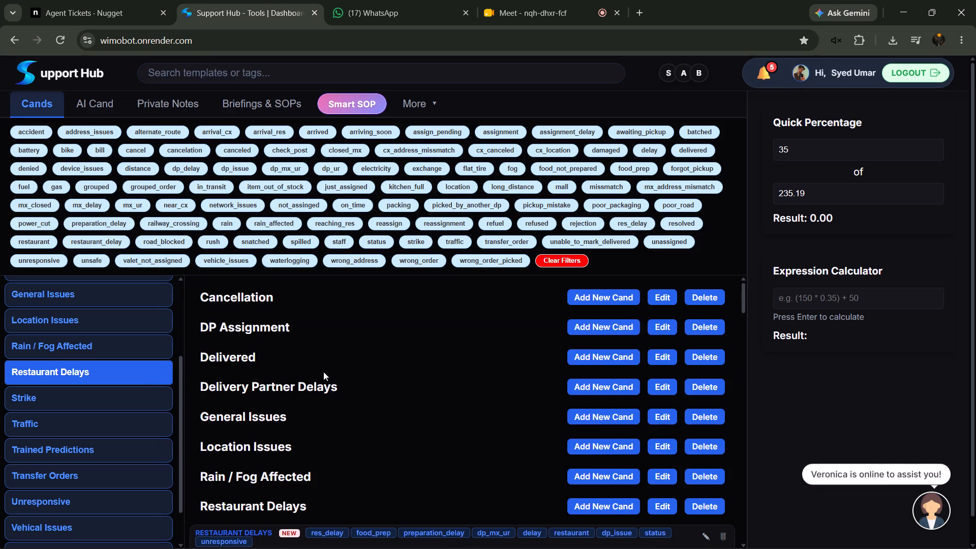
scroll(323, 372, "down", 2)
scroll(434, 412, "down", 3)
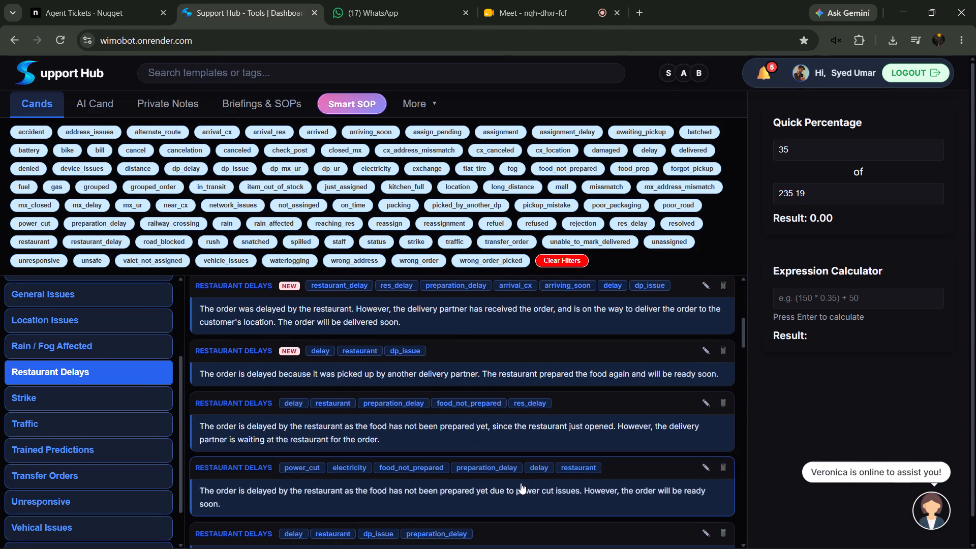
scroll(517, 482, "down", 1)
left_click(525, 497)
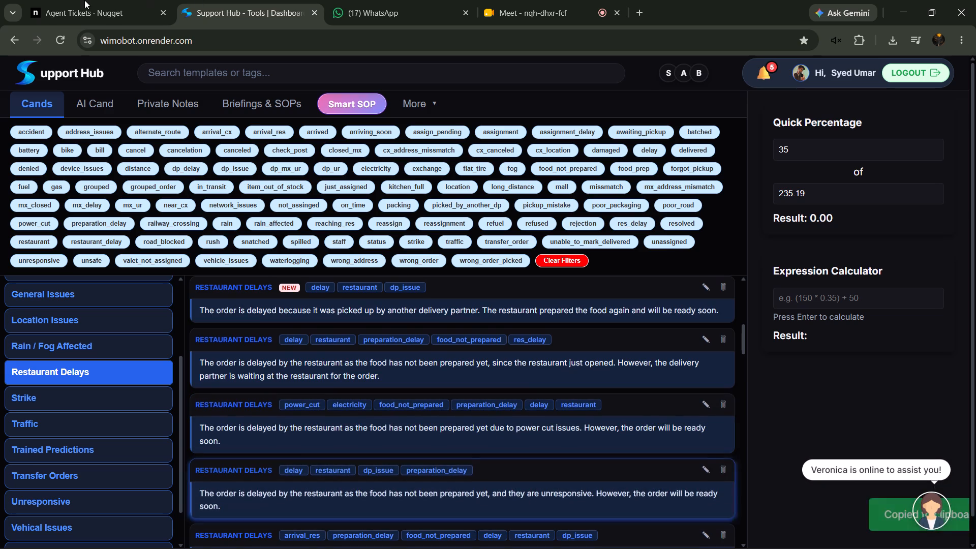
Back in the Nugget ticket, paste the copied template into the Other Delay Reason property.
left_click(84, 0)
right_click(818, 228)
left_click(729, 384)
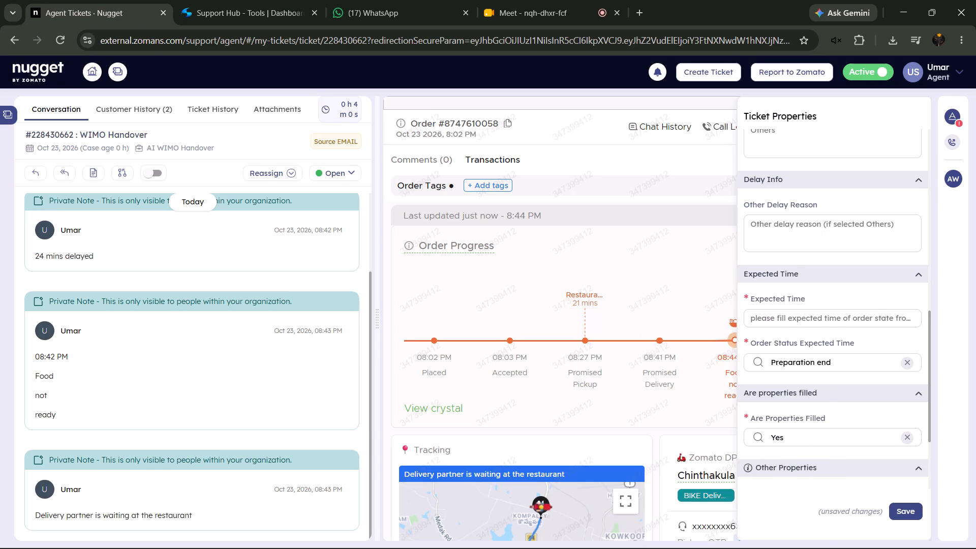
Set the ticket's Expected Time property to 10.
left_click(812, 329)
left_click(817, 324)
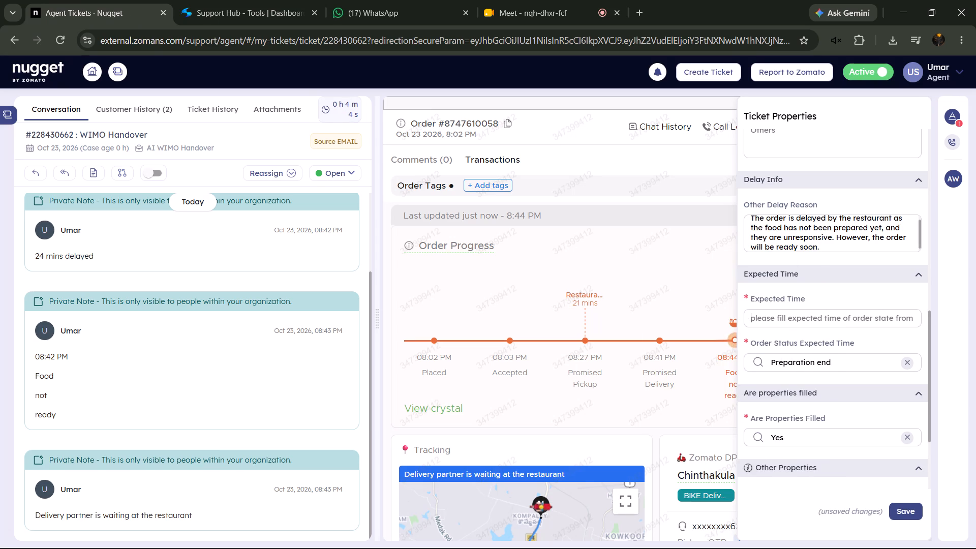
type("10")
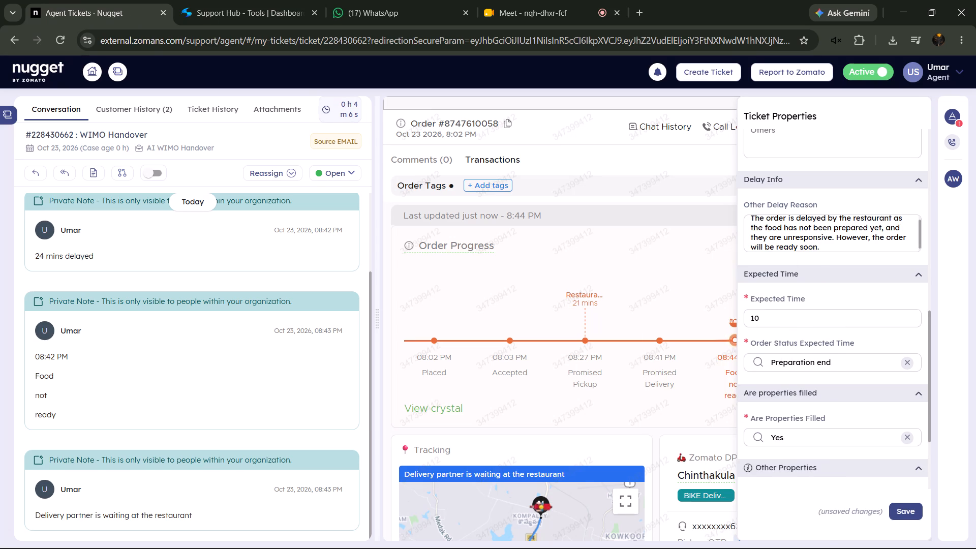
Insert "due to high order rush" after "the food has not been prepared yet" in the Other Delay Reason text.
left_click(882, 231)
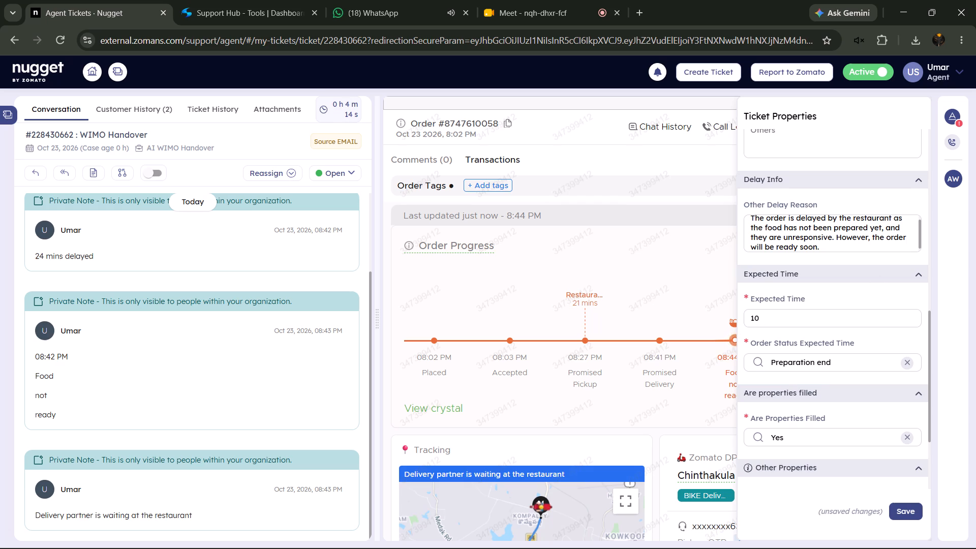
key("space")
type("due to highm")
key("space")
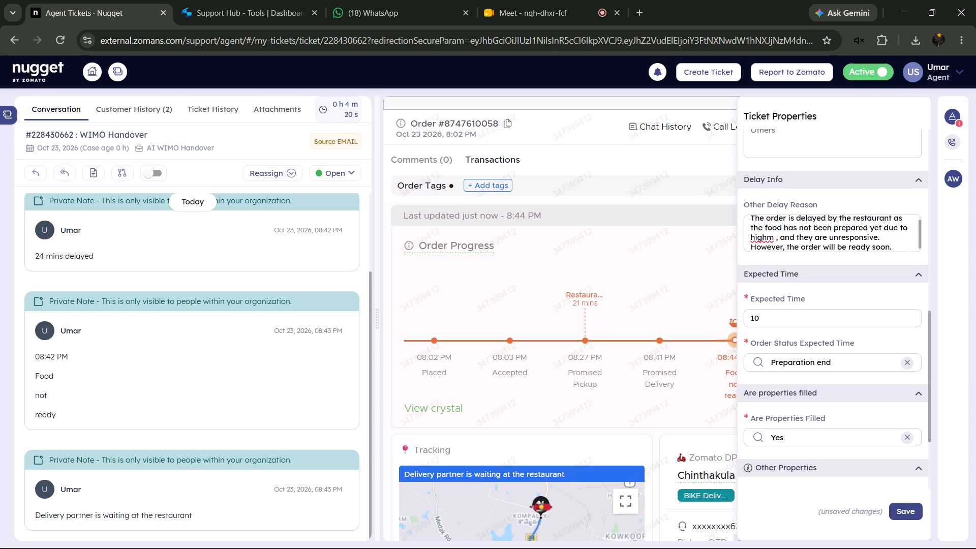
key("BackSpace")
key("BackSpace")
key("space")
type("order rush")
scroll(889, 238, "down", 2)
scroll(845, 317, "up", 2)
scroll(845, 317, "down", 1)
scroll(845, 317, "up", 2)
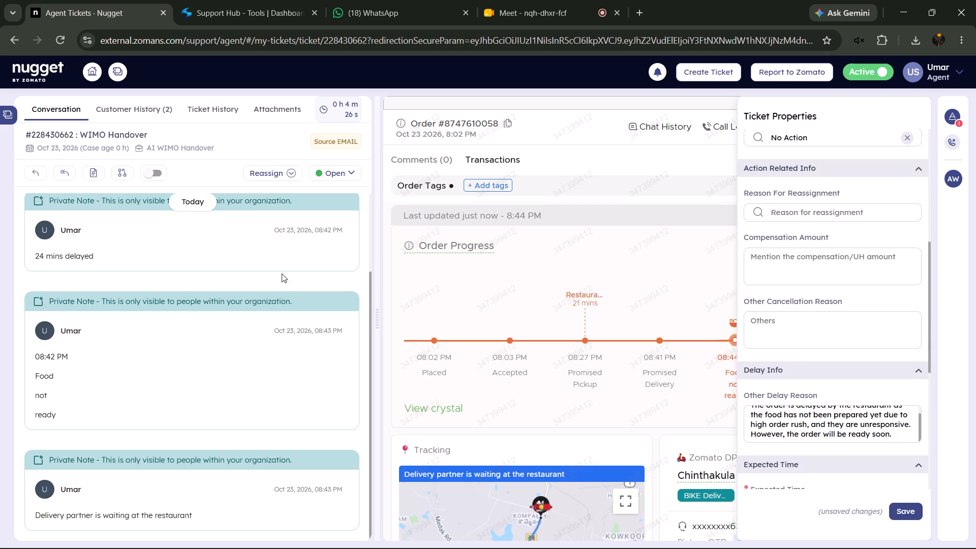
Add a private note reading "dp connected" to the ticket.
left_click(93, 175)
type("dp ci")
key("BackSpace")
type("onnected")
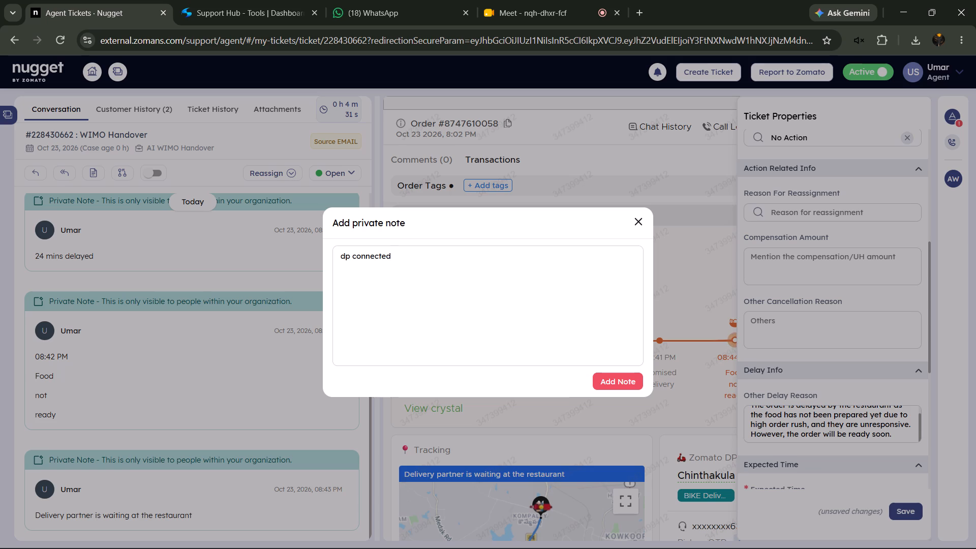
left_click(627, 374)
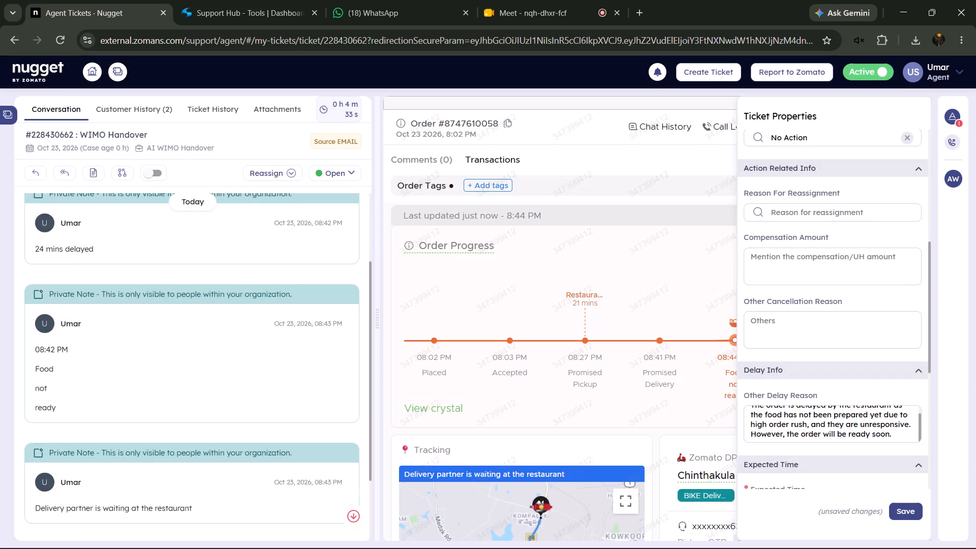
Review the conversation notes and the filled ticket properties, and save the properties.
scroll(787, 333, "up", 4)
scroll(787, 332, "down", 9)
scroll(281, 306, "up", 5)
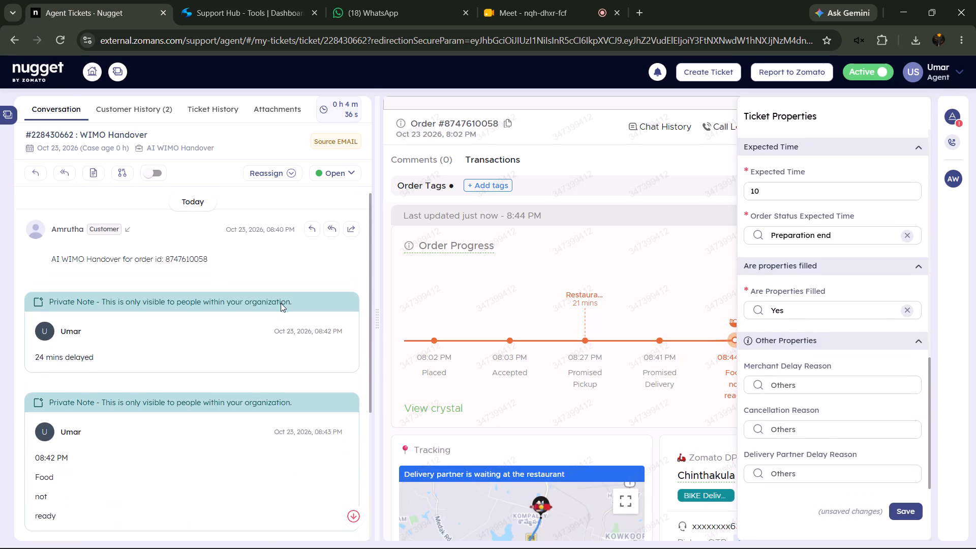
scroll(285, 301, "down", 4)
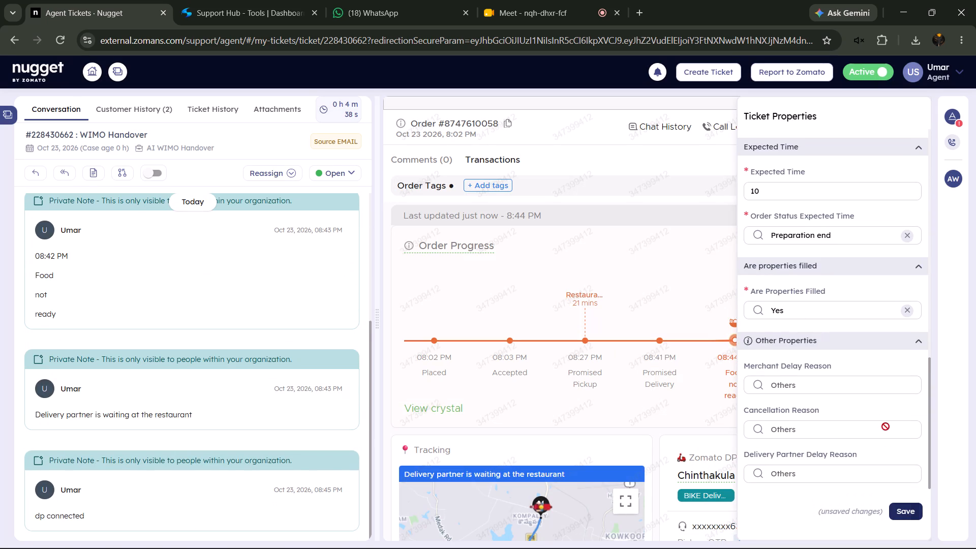
left_click(908, 513)
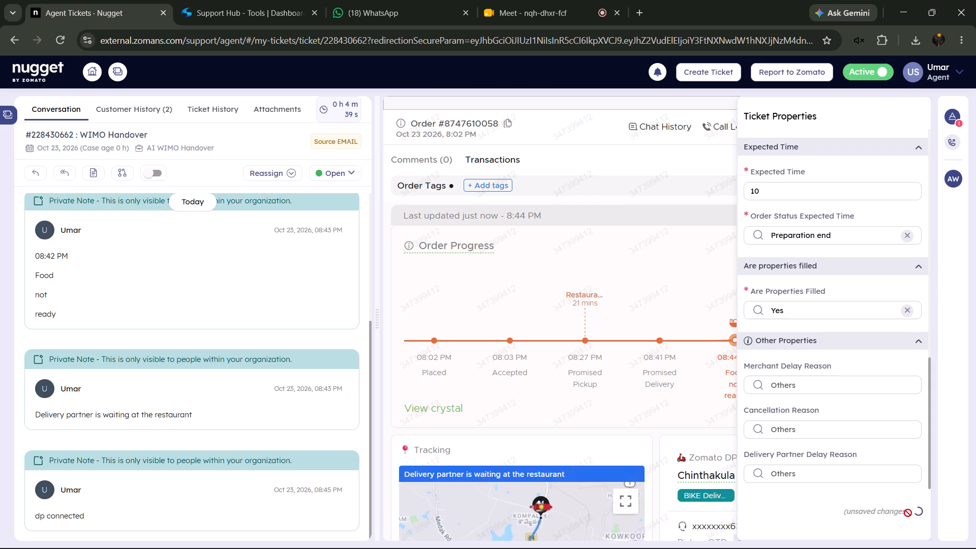
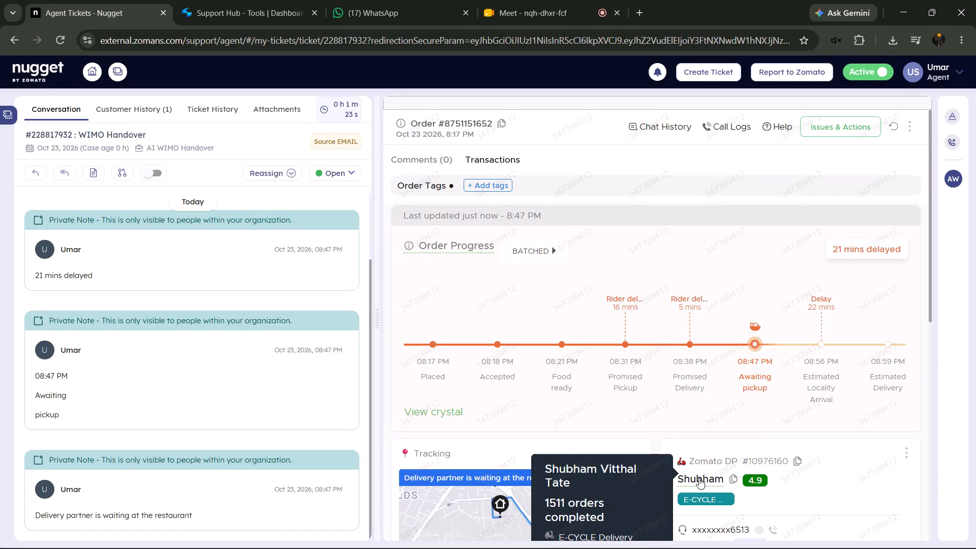
scroll(680, 384, "up", 3)
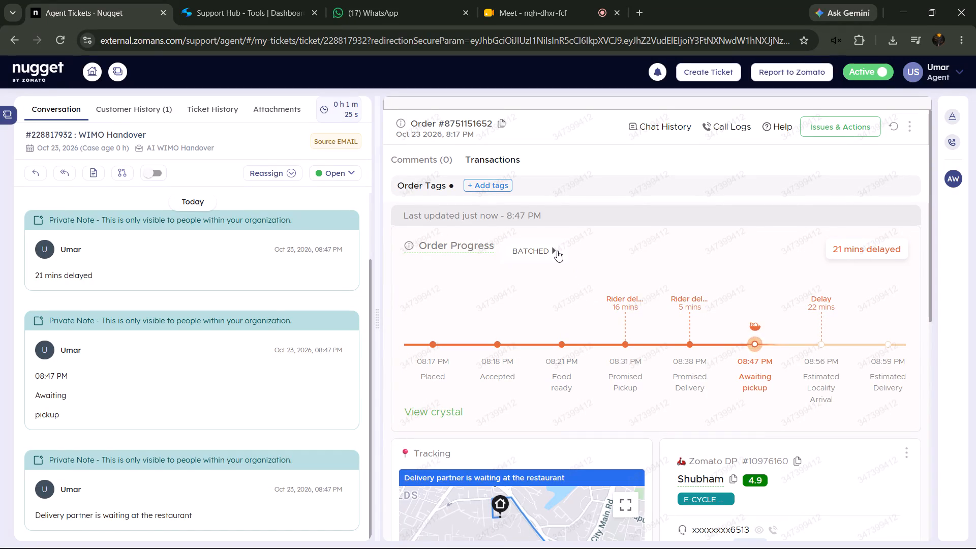
left_click(556, 250)
left_click(751, 179)
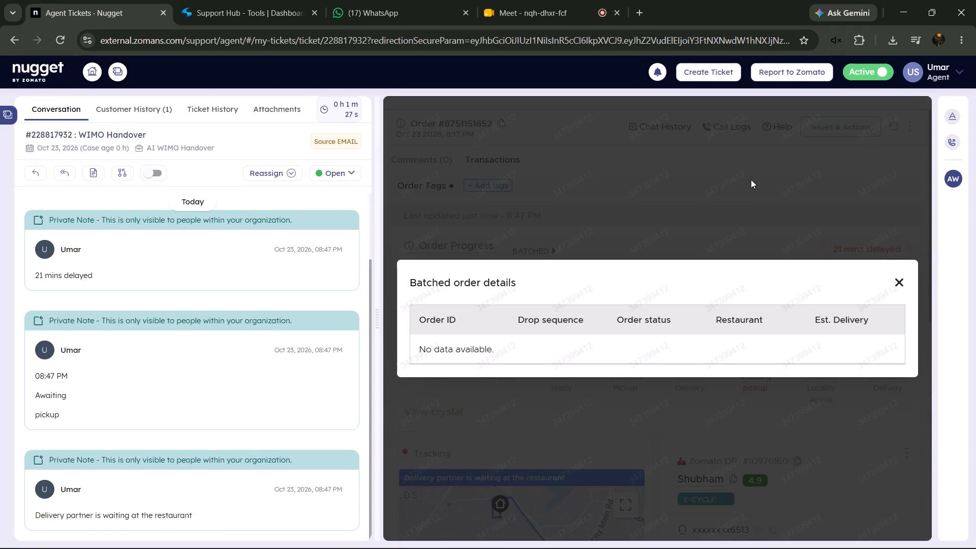
left_click(897, 128)
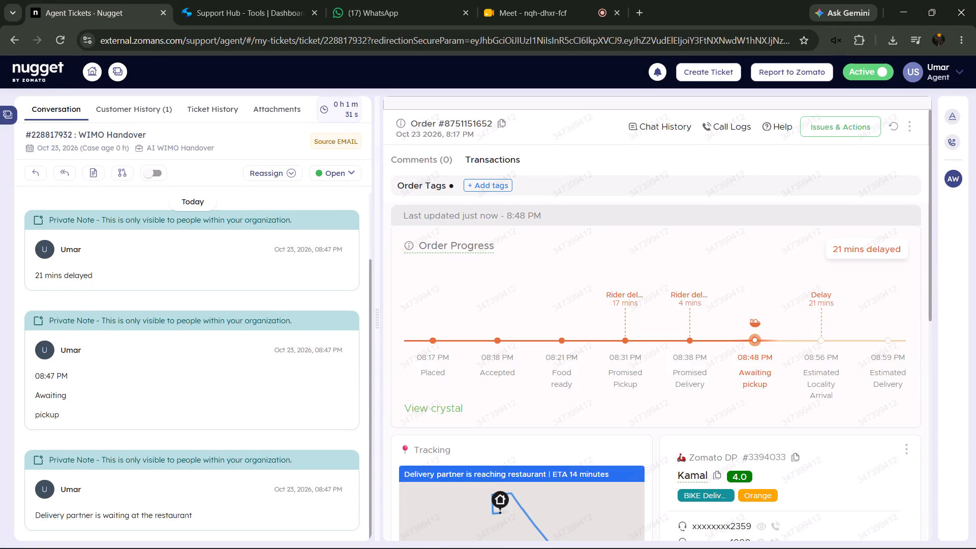
View the delivery partner assignment history for the order.
left_click(913, 450)
left_click(897, 451)
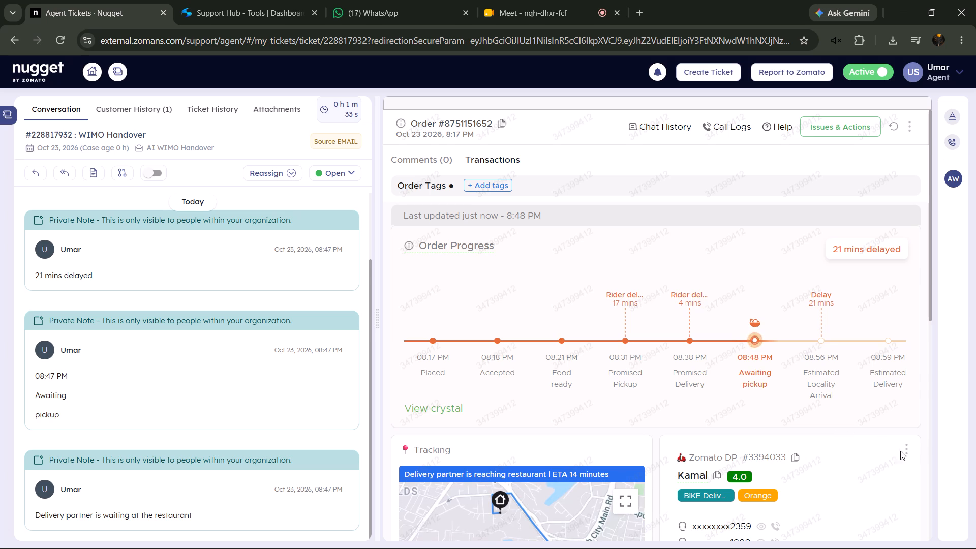
left_click(904, 450)
left_click(852, 479)
scroll(827, 245, "down", 1)
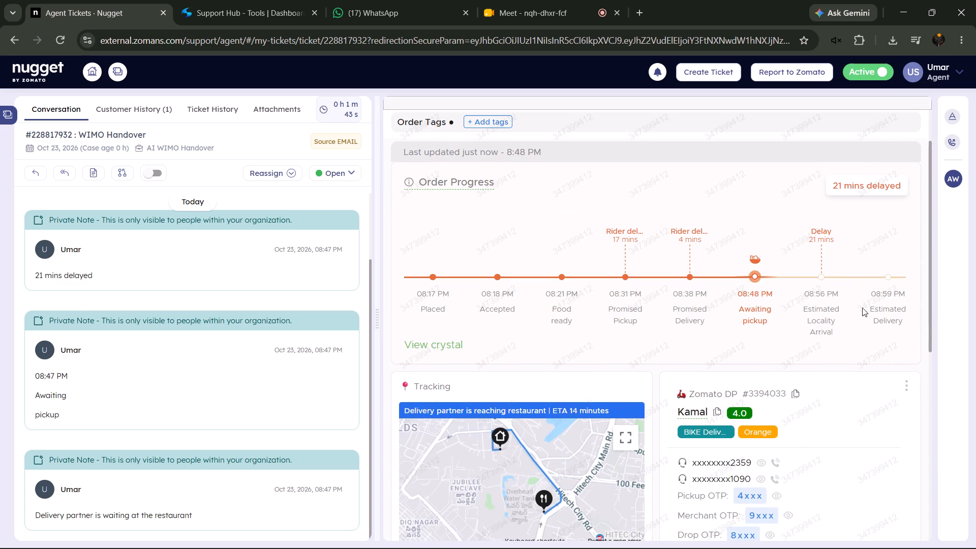
left_click(905, 384)
left_click(864, 410)
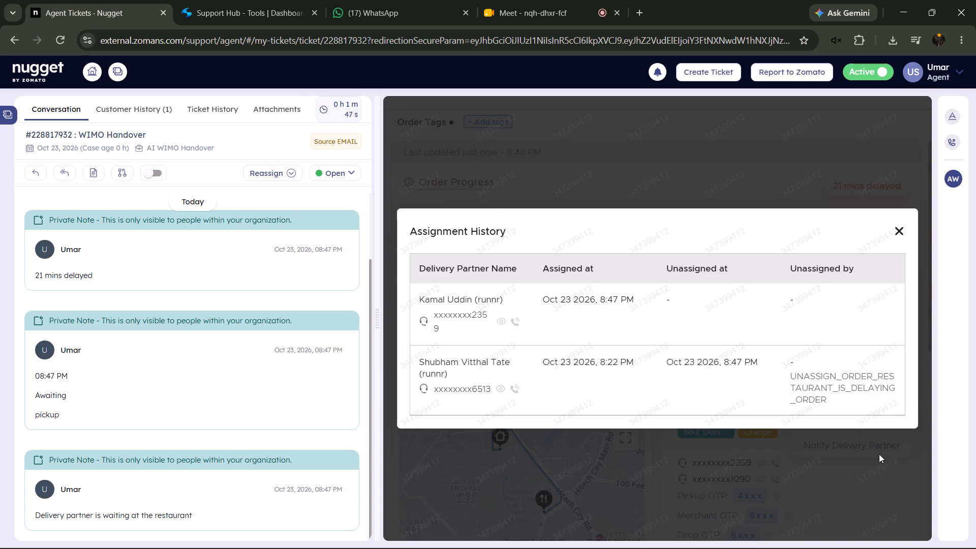
left_click(879, 454)
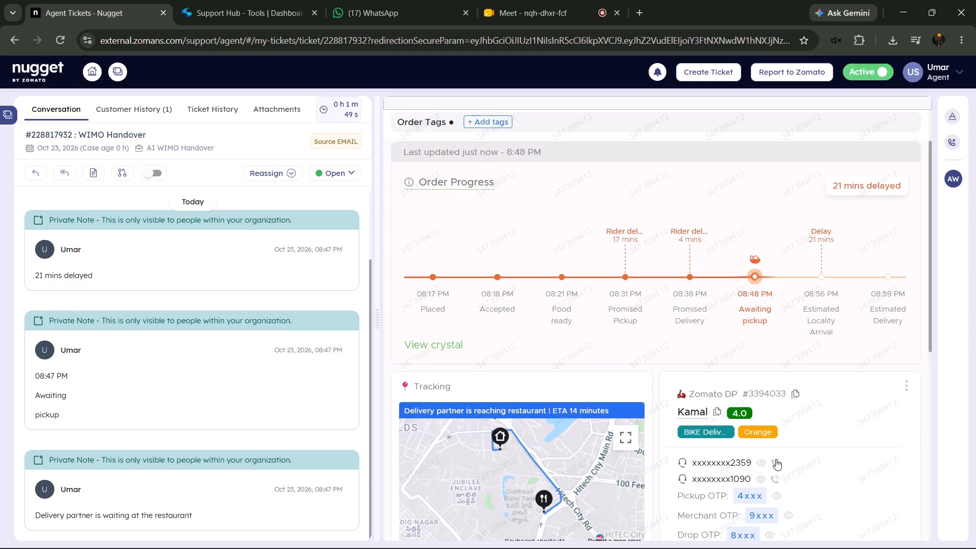
Call the newly assigned delivery partner on the first listed contact number.
left_click(775, 462)
left_click_drag(873, 390, 893, 220)
left_click(880, 386)
left_click(837, 194)
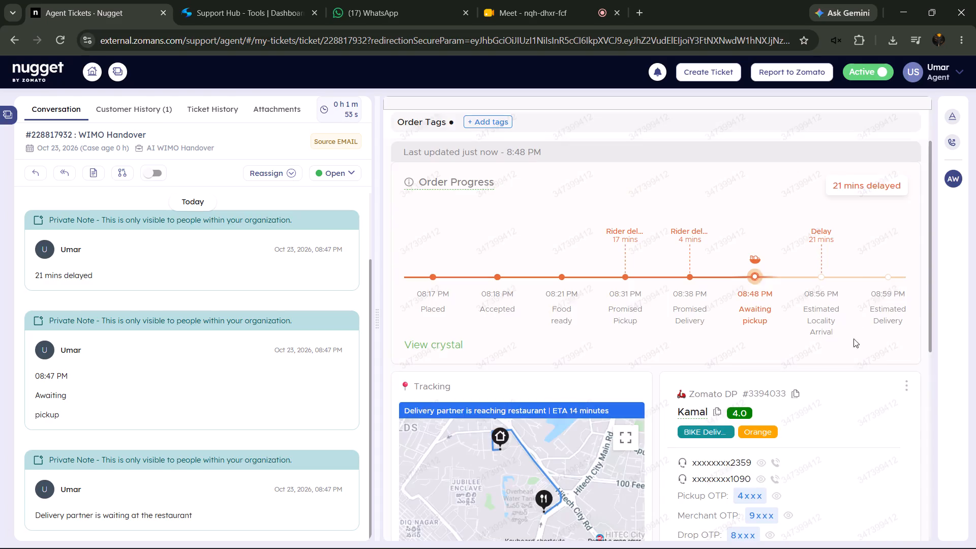
Refresh the order information and check the order progress, tracking and delivery partner details.
scroll(850, 369, "up", 4)
left_click(898, 128)
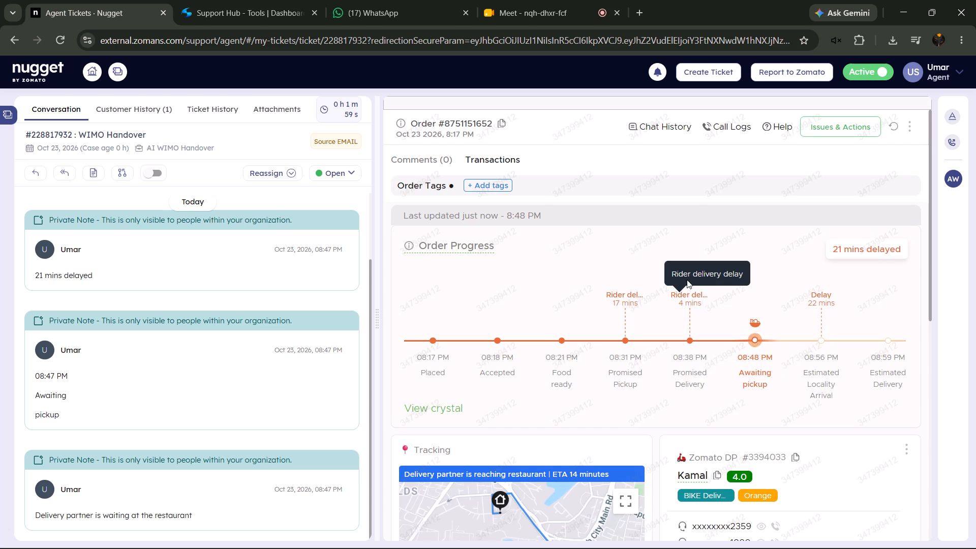
scroll(731, 255, "down", 4)
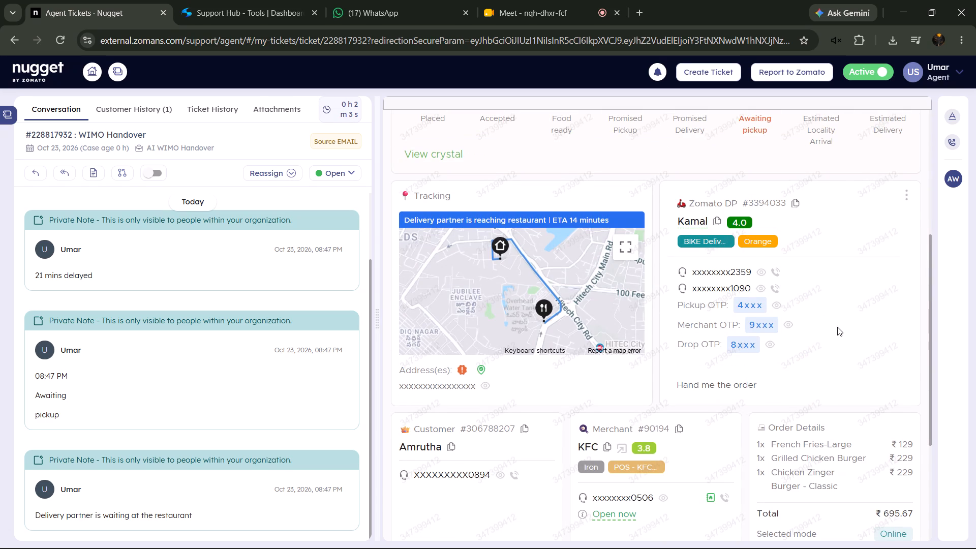
scroll(837, 326, "up", 7)
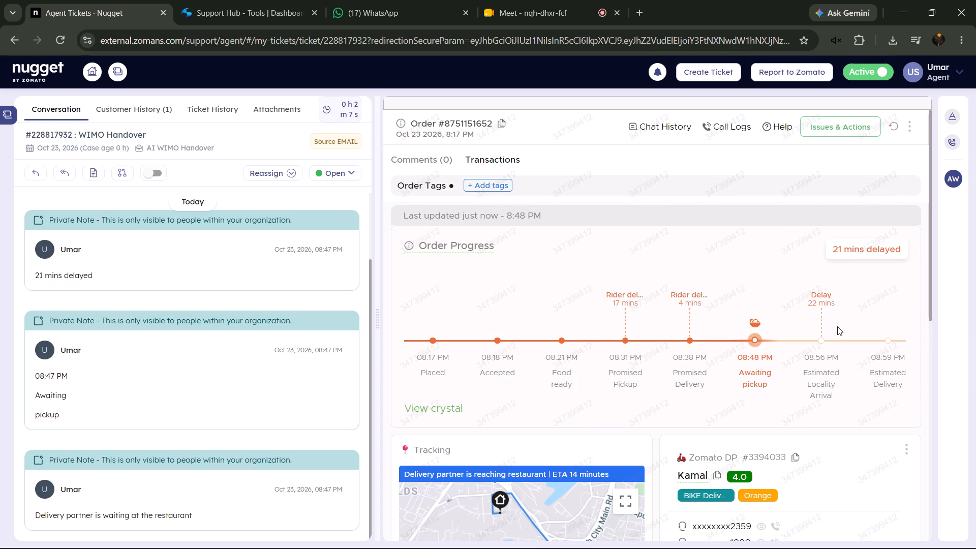
Copy the tracking status "Delivery partner is reaching restaurant | ETA 14 minutes" into a new private note on the ticket.
left_click_drag(620, 470, 373, 472)
right_click(422, 476)
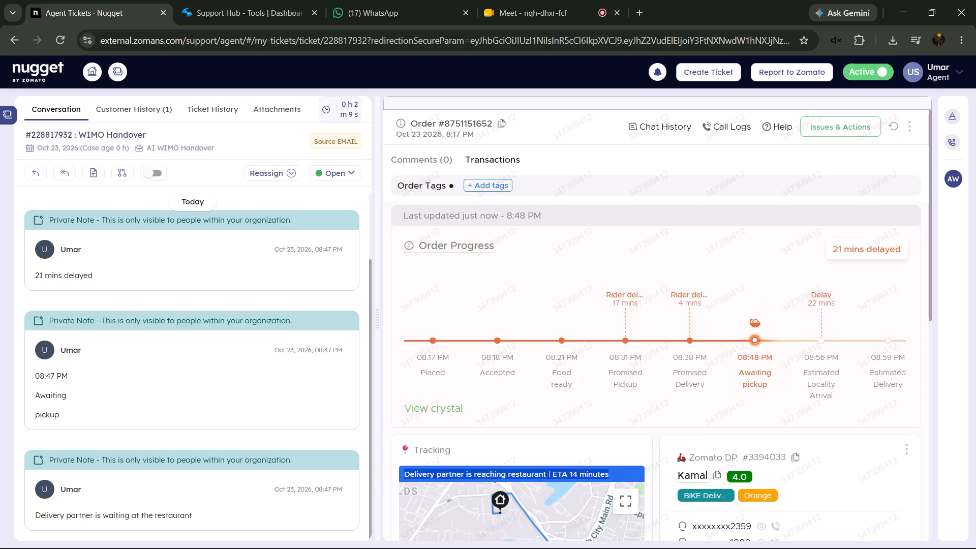
left_click(463, 289)
left_click(87, 171)
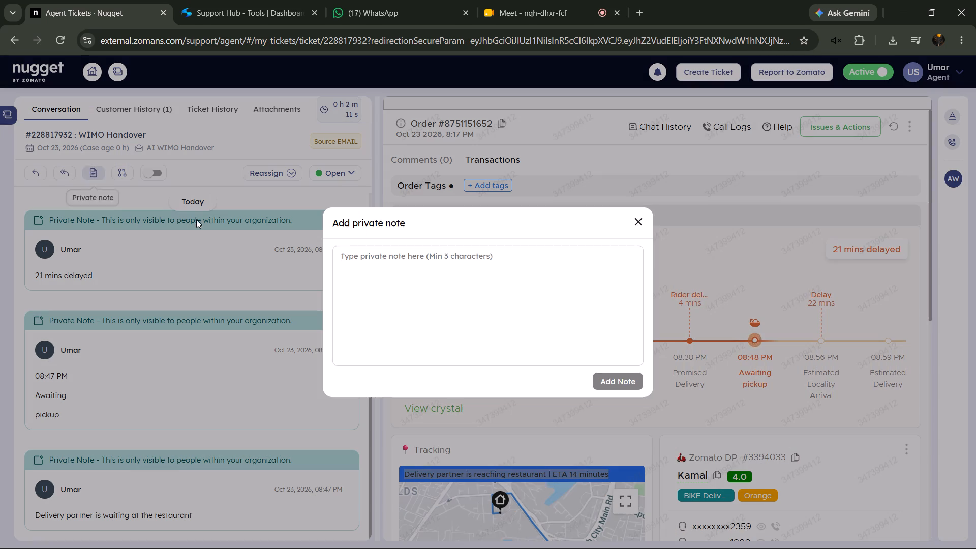
right_click(455, 295)
left_click(534, 388)
left_click(615, 383)
Check the delivery partner assignment history again for the reason the previous partner was unassigned.
scroll(883, 339, "down", 2)
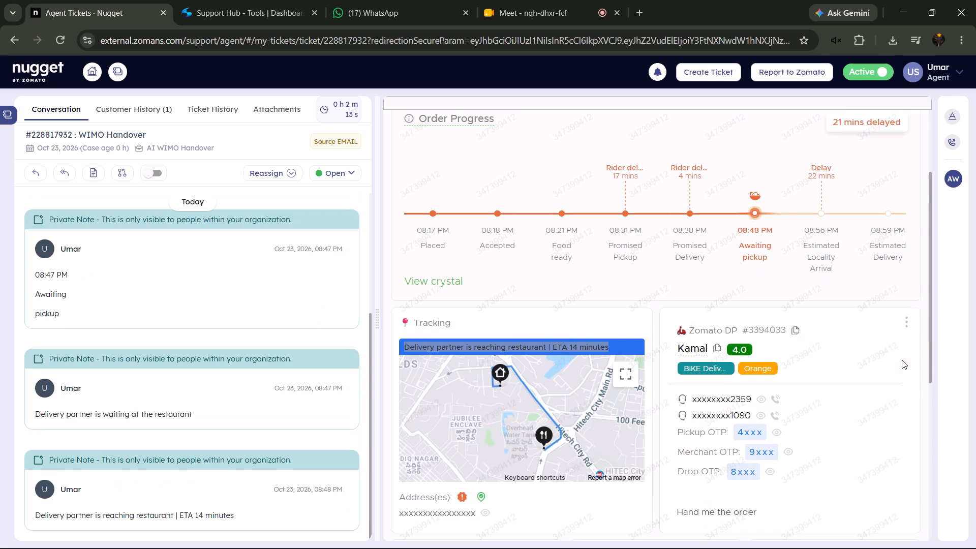
left_click(904, 321)
left_click(849, 354)
left_click(847, 469)
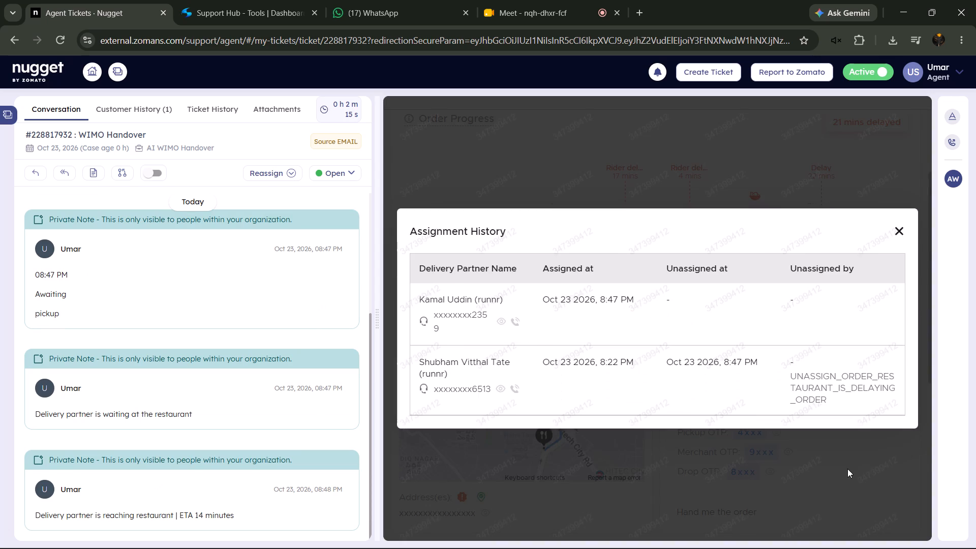
In Support Hub, filter the templates by transfer_order and copy the one about the previous delivery partner's reassignment due to vehicle issue.
left_click(281, 0)
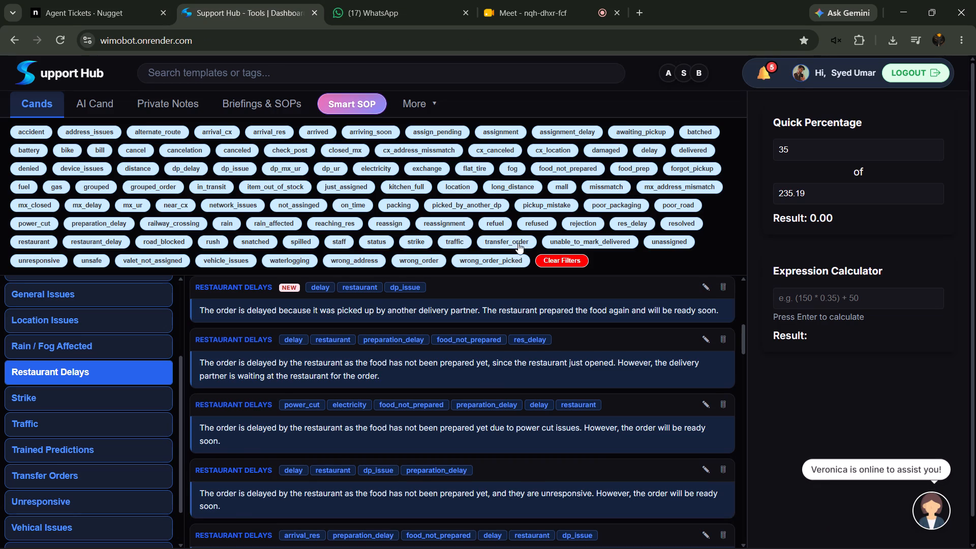
left_click(518, 242)
scroll(394, 379, "up", 13)
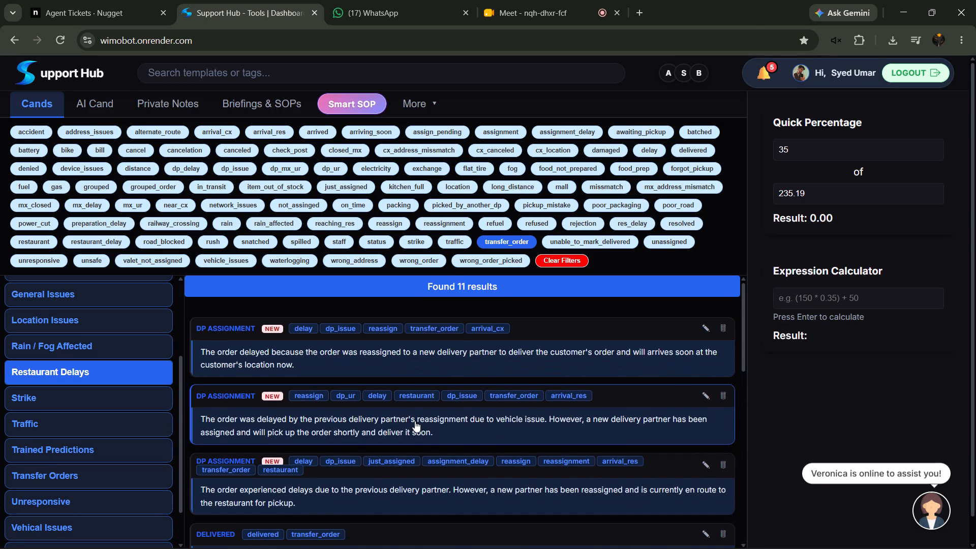
left_click(416, 421)
Back in the Nugget ticket's properties, set Can Order Be Delivered to Yes, and both Action and Lifeline Action to No Action.
left_click(167, 0)
scroll(803, 274, "up", 5)
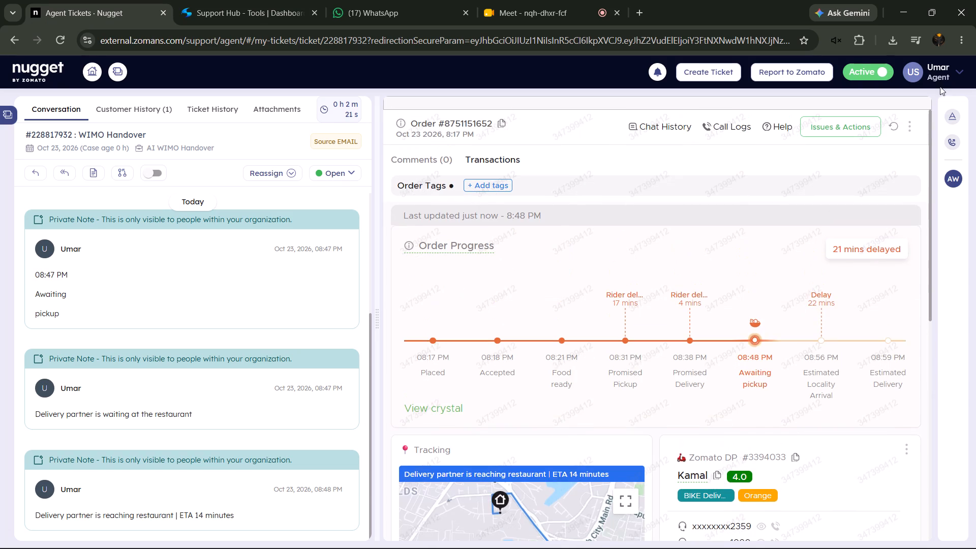
left_click(954, 123)
left_click(816, 327)
left_click(800, 343)
scroll(853, 196, "down", 3)
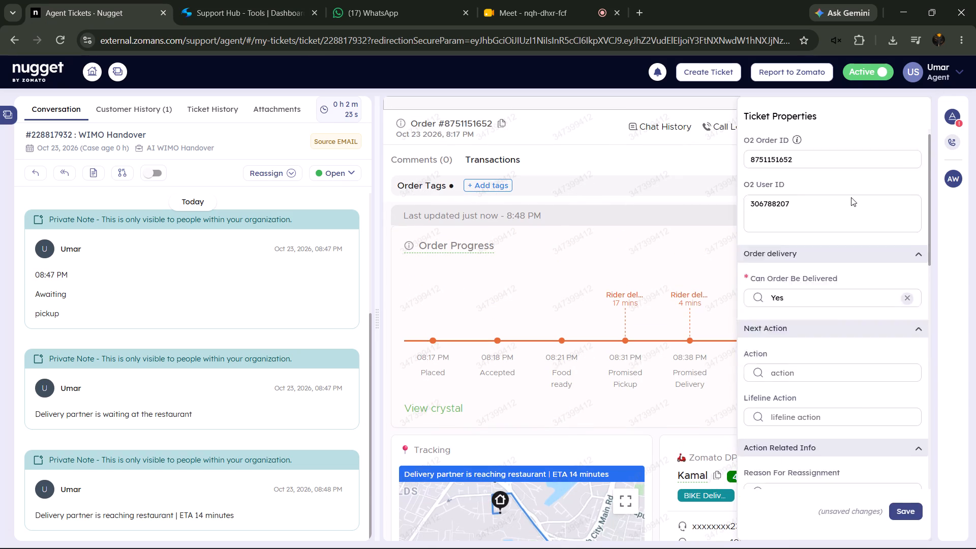
left_click(800, 213)
left_click(787, 234)
left_click(788, 258)
left_click(784, 276)
Set Are Properties Filled to Yes and Order Status Expected Time to Arrival at res.
scroll(784, 276, "down", 3)
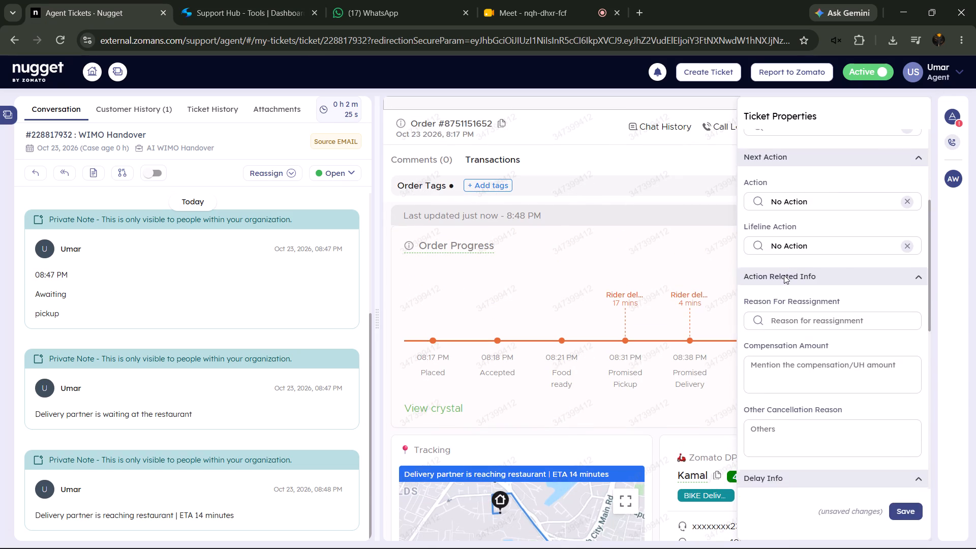
scroll(784, 275, "down", 6)
left_click(814, 317)
left_click(784, 332)
left_click(820, 230)
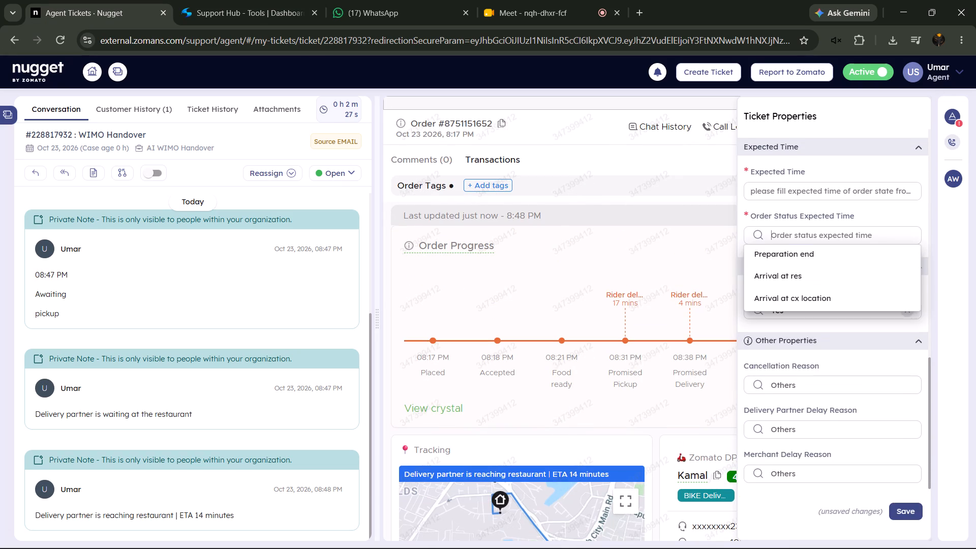
left_click(804, 277)
Paste the copied reassignment template into the Other Delay Reason property.
scroll(837, 296, "up", 2)
left_click(801, 245)
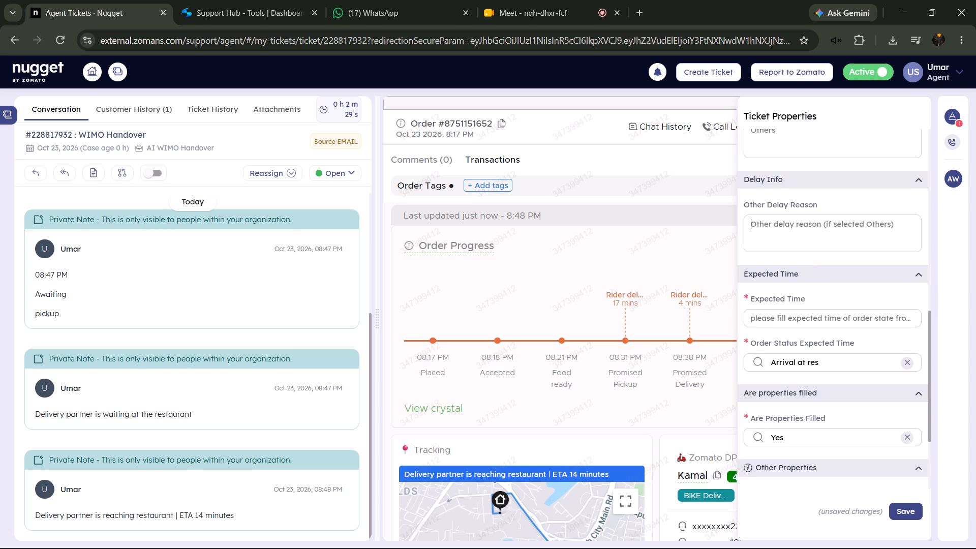
key("ctrl+v")
Replace "vehicle issue" with "restaurant delay" in the Other Delay Reason text.
left_click_drag(797, 229, 704, 221)
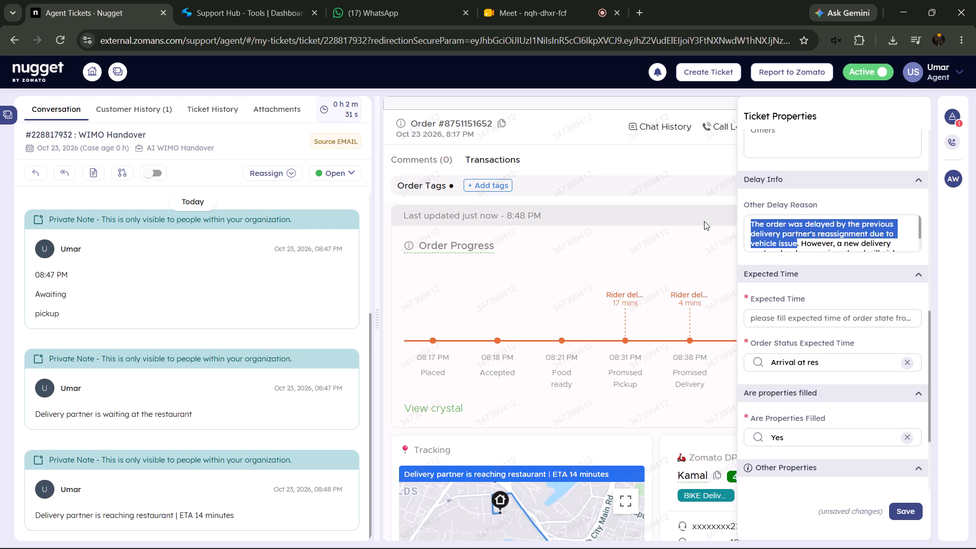
left_click(813, 236)
scroll(643, 223, "down", 3)
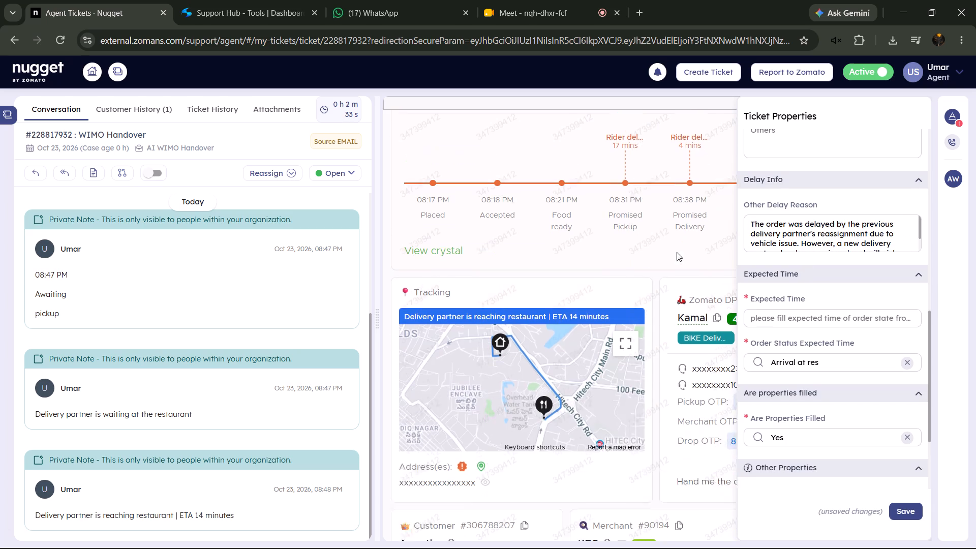
scroll(682, 286, "up", 5)
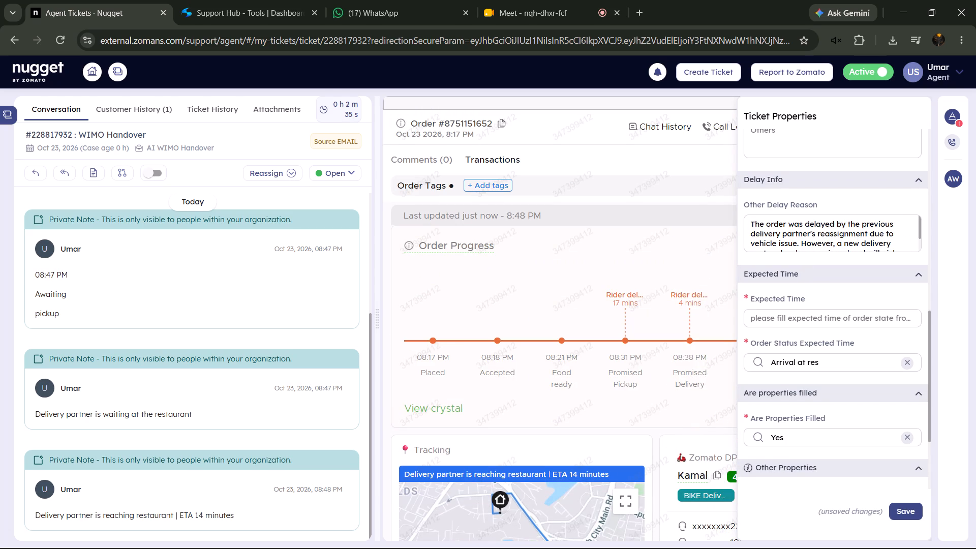
left_click_drag(797, 247, 734, 228)
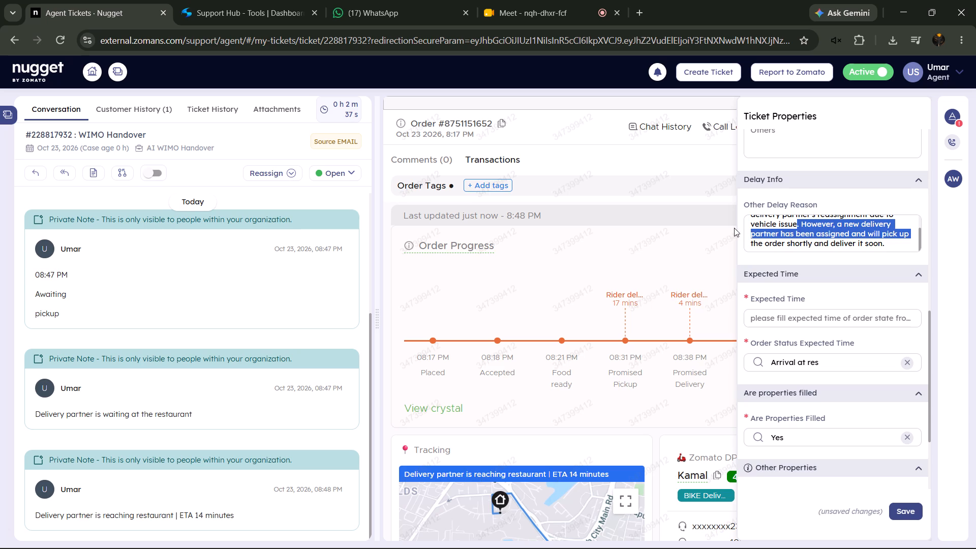
left_click_drag(734, 228, 747, 241)
key("BackSpace")
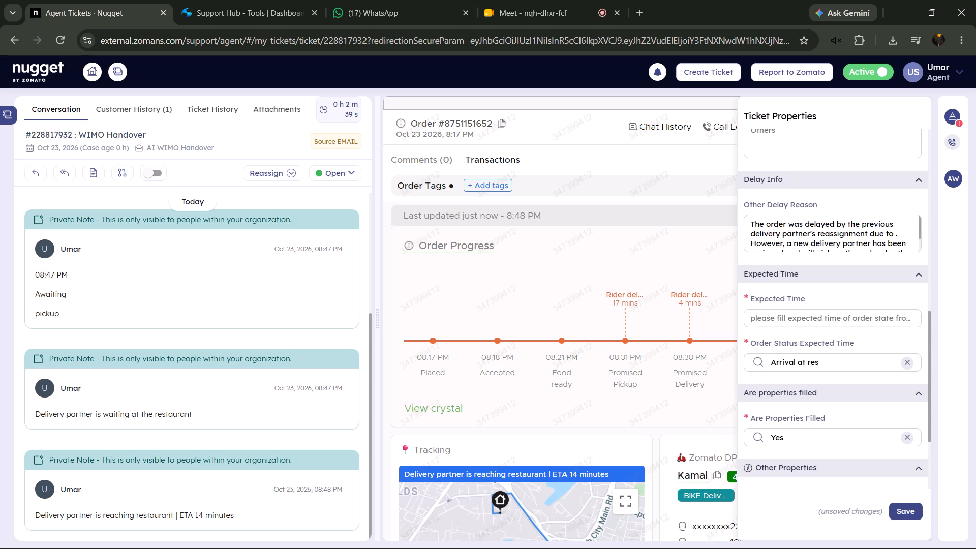
type("restaurant delay")
Remove "shortly and deliver it" from the Other Delay Reason text so it ends with "will pick up the order soon.".
scroll(805, 243, "down", 1)
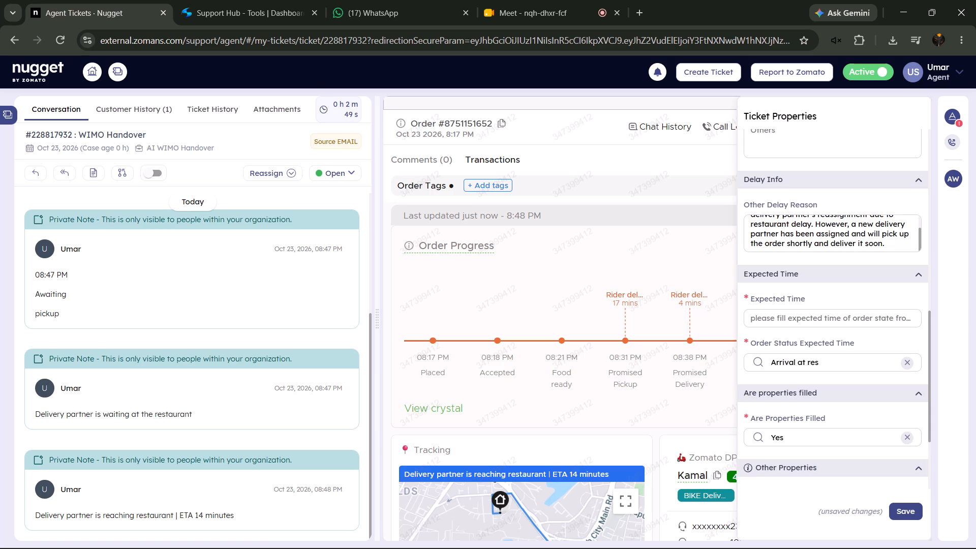
left_click_drag(786, 241, 839, 242)
left_click_drag(839, 242, 862, 241)
key("BackSpace")
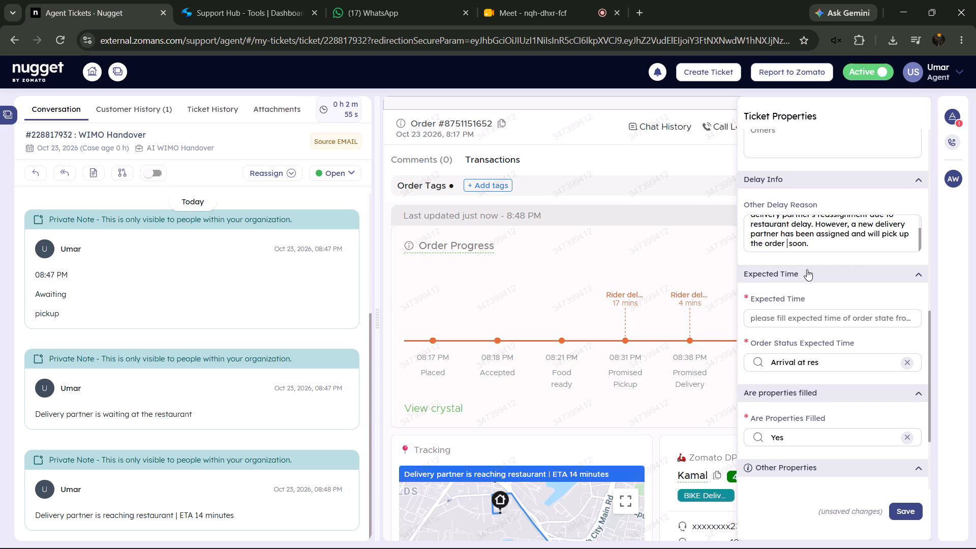
key("BackSpace")
Set the ticket's Expected Time property to 10.
left_click(805, 325)
key("1")
key("0")
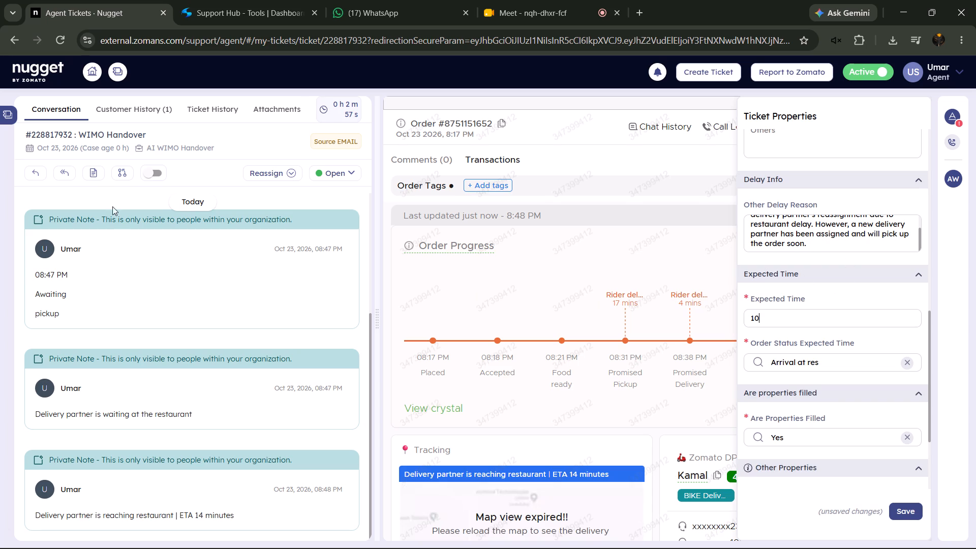
Add a private note reading "dp connected" to the ticket.
left_click(95, 177)
key("d")
key("p")
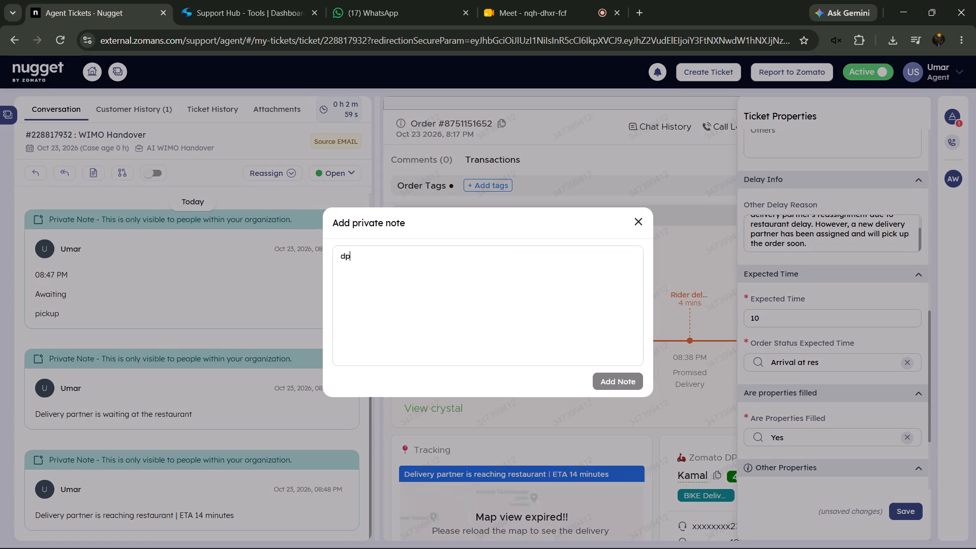
key("space")
type("c")
key("o")
type("nne")
type("ct")
key("e")
key("d")
left_click(635, 387)
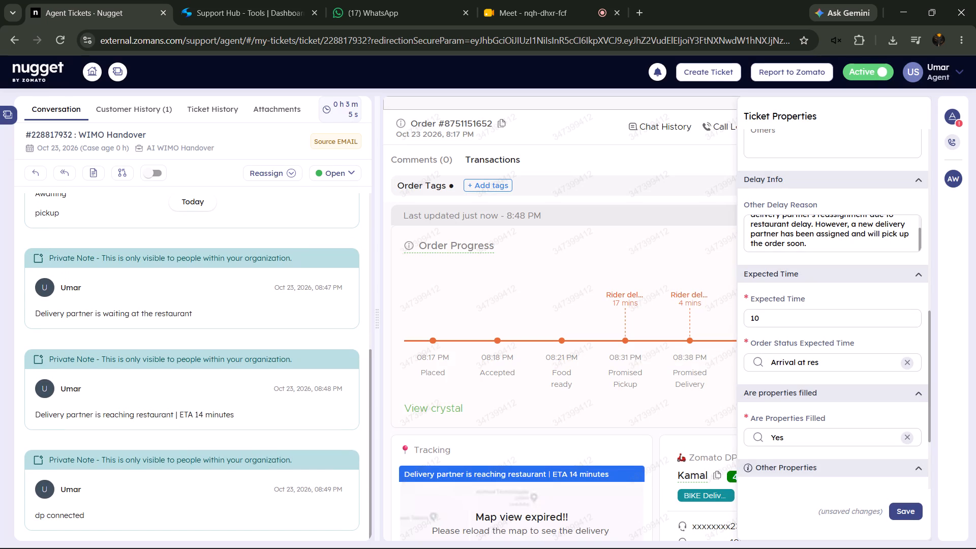
Review the filled ticket properties and save them.
scroll(828, 294, "up", 9)
scroll(240, 285, "up", 5)
scroll(244, 282, "down", 5)
scroll(795, 271, "down", 5)
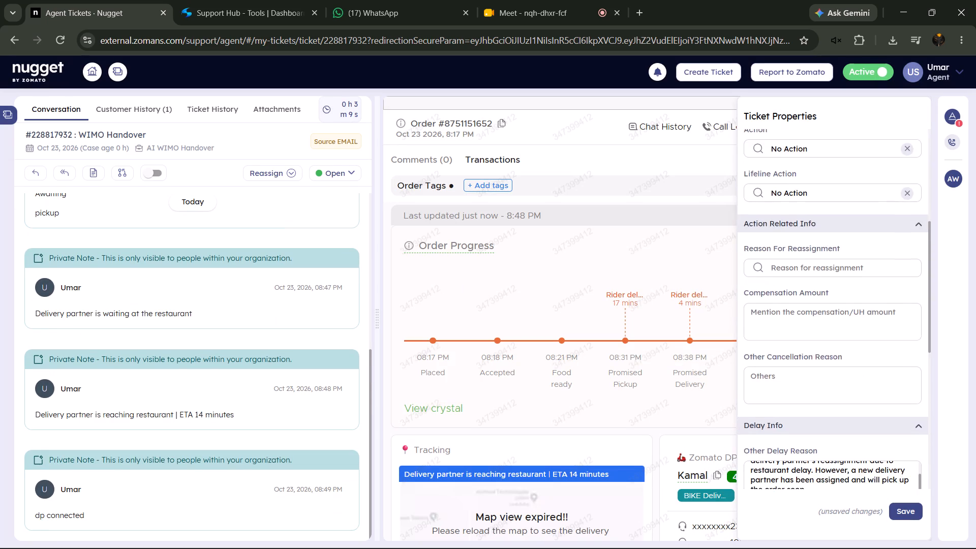
scroll(807, 269, "down", 3)
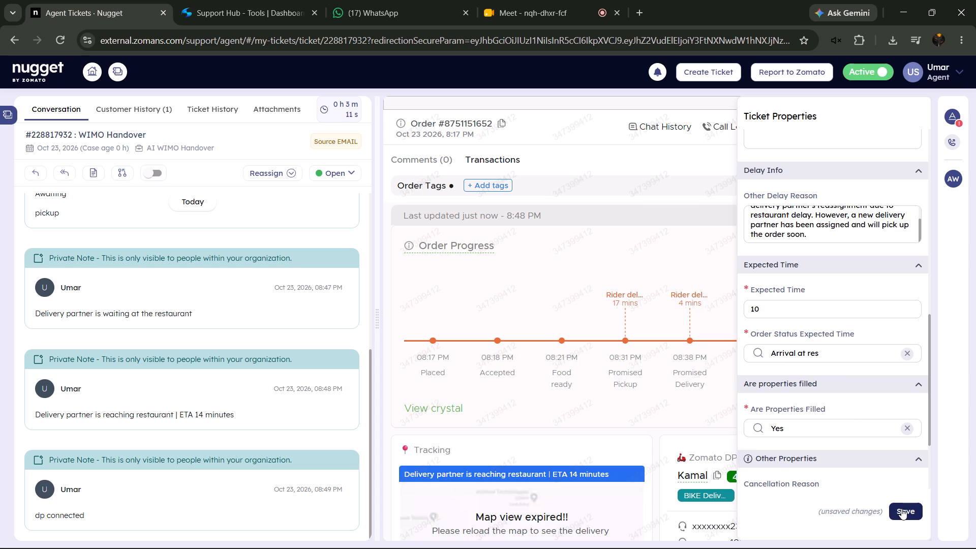
left_click(901, 508)
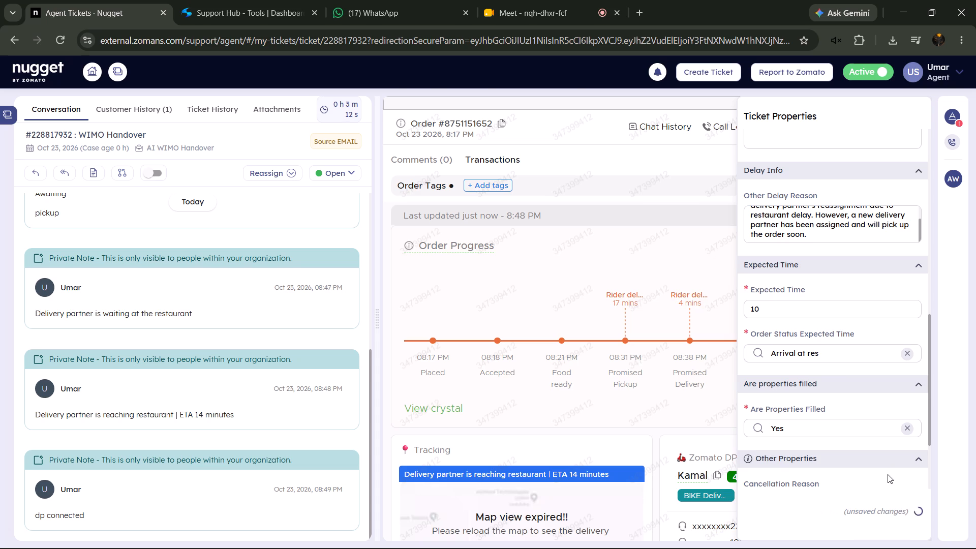
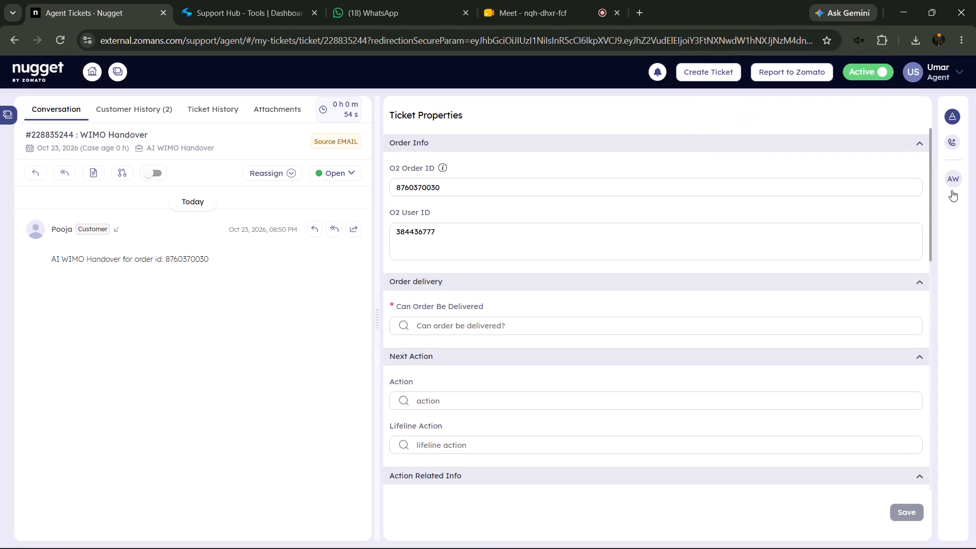
left_click(956, 175)
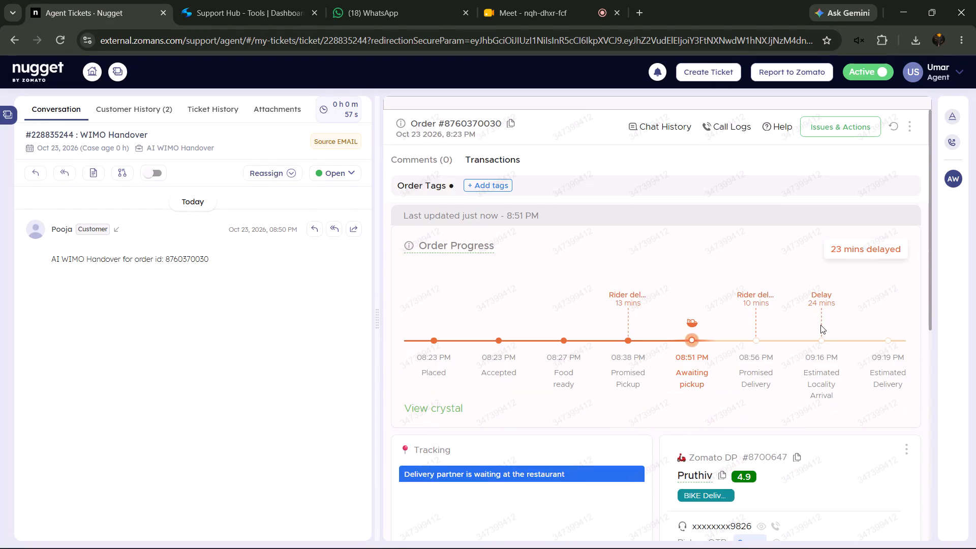
scroll(820, 325, "down", 3)
scroll(812, 324, "up", 5)
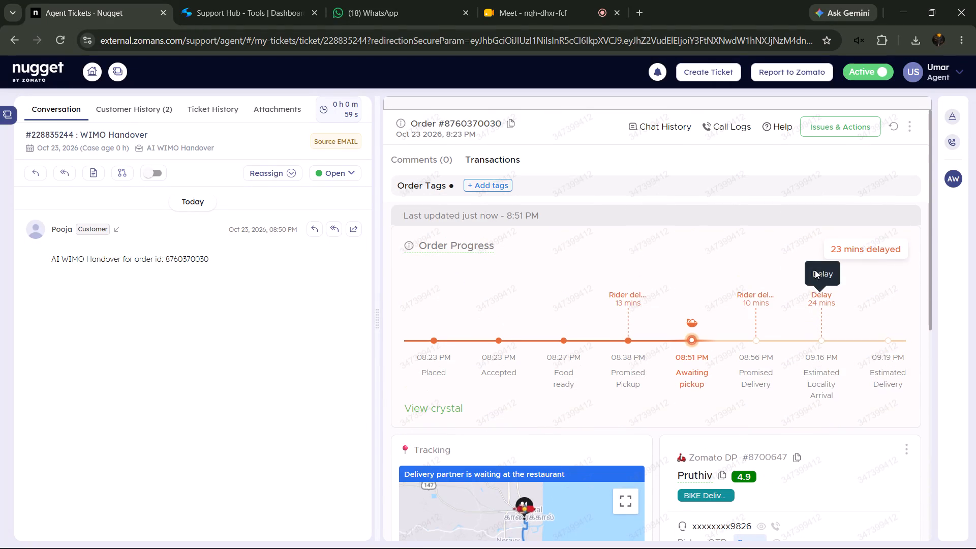
left_click_drag(815, 243, 923, 242)
right_click(874, 251)
left_click(737, 259)
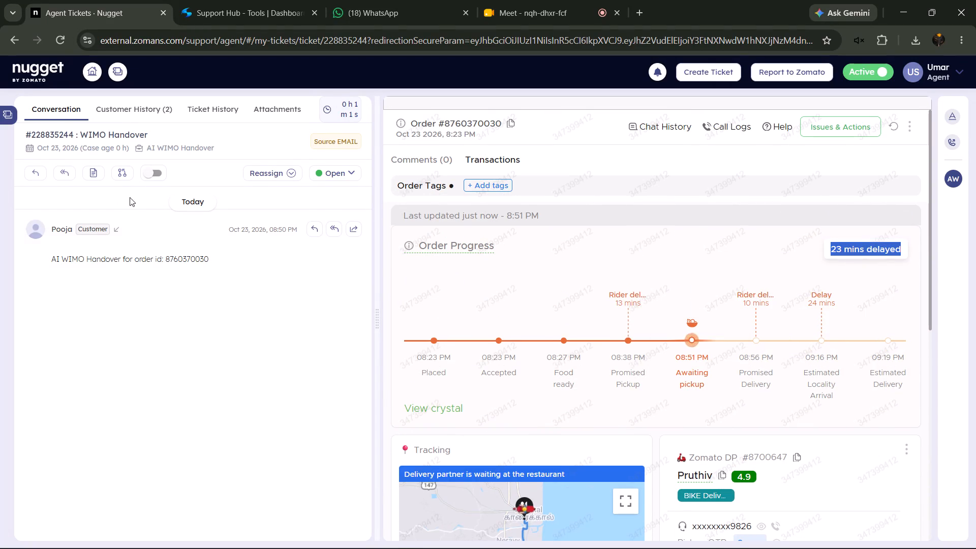
left_click(99, 171)
right_click(482, 277)
left_click(555, 362)
left_click(583, 379)
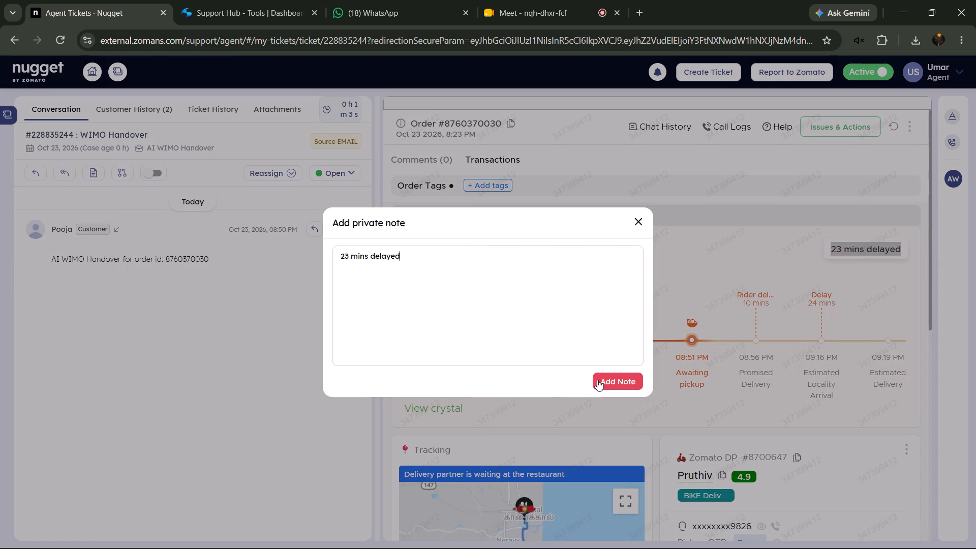
left_click(599, 380)
Copy the "08:51 PM Awaiting pickup" stage from the order's progress timeline for a private note on the ticket.
left_click_drag(672, 368, 709, 386)
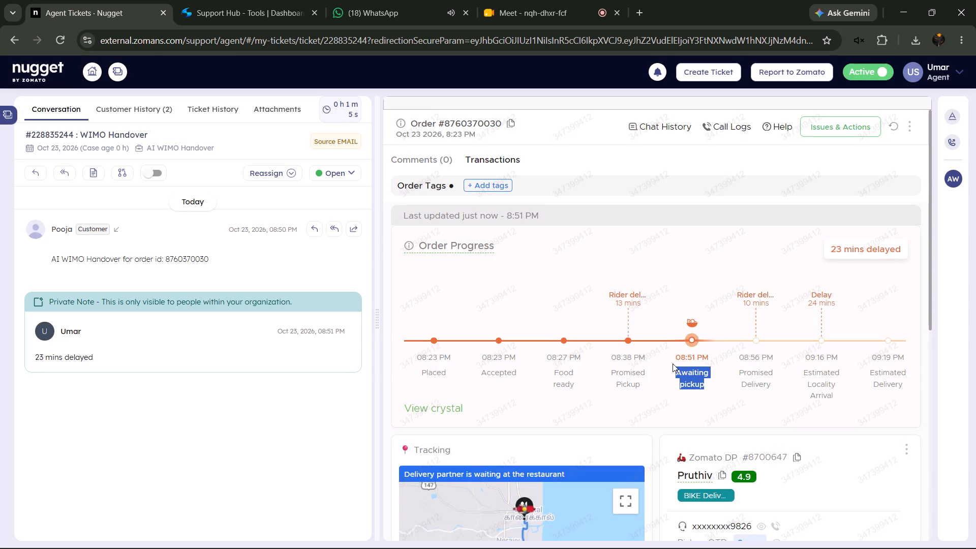
left_click(657, 354)
left_click_drag(666, 354, 703, 385)
right_click(688, 376)
left_click(726, 191)
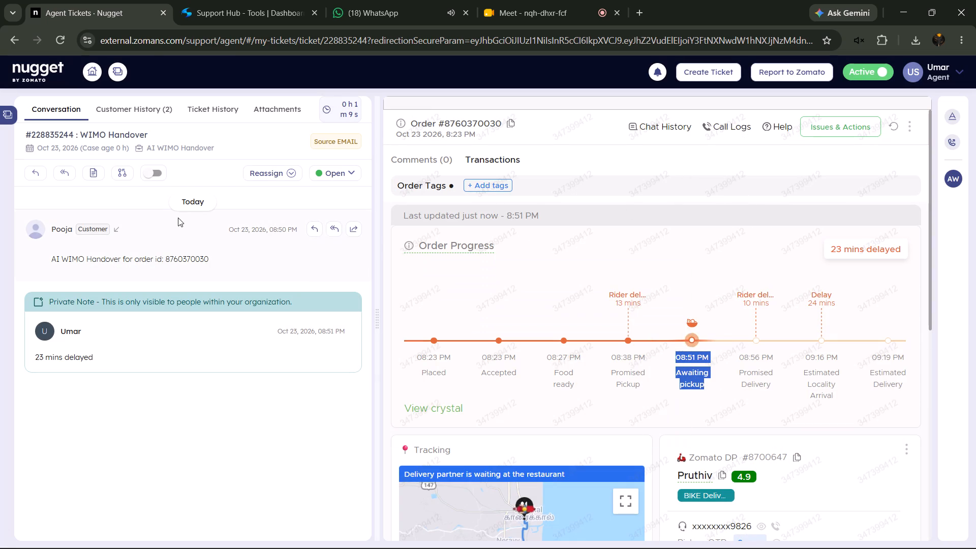
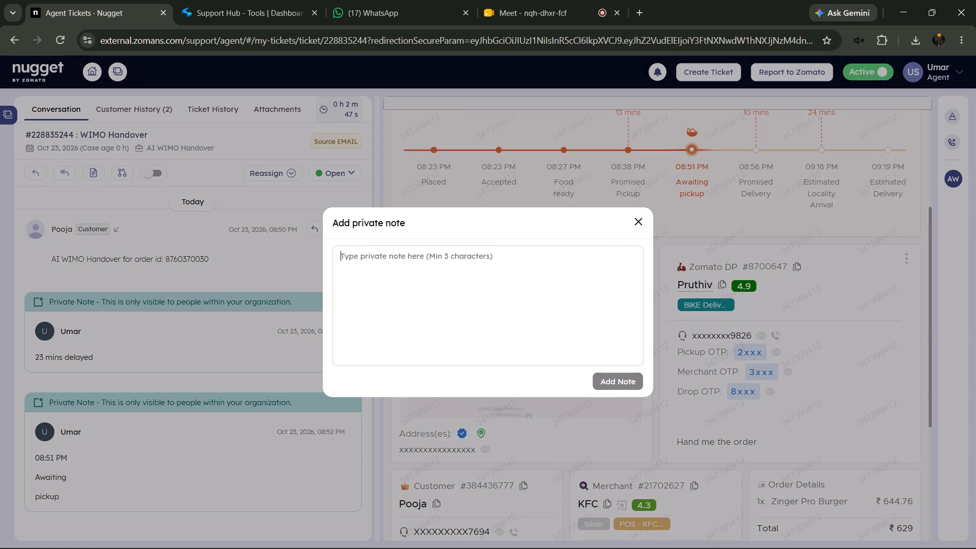
Add a private note to the ticket reading "Delivery partner is waiting at the restaurant".
left_click(503, 368)
left_click(598, 373)
scroll(847, 325, "up", 5)
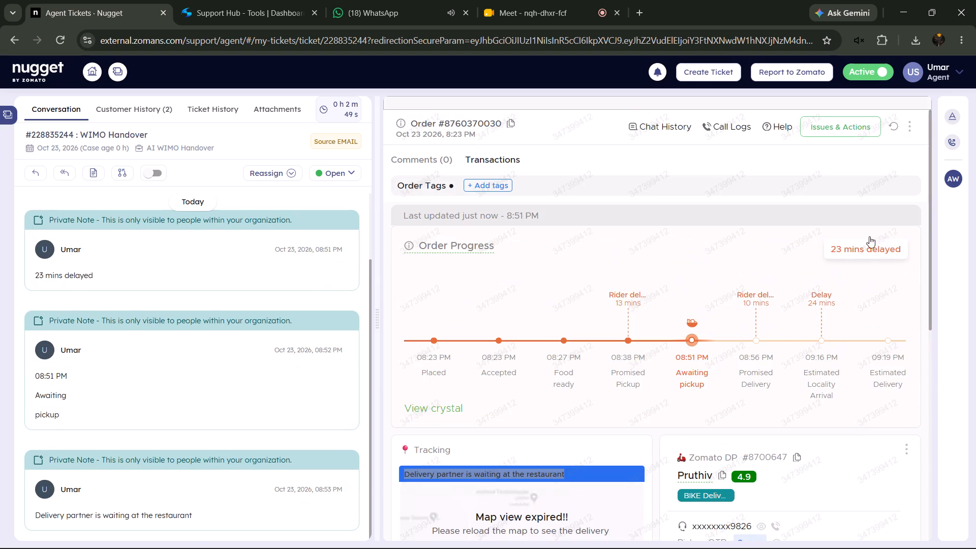
left_click(893, 127)
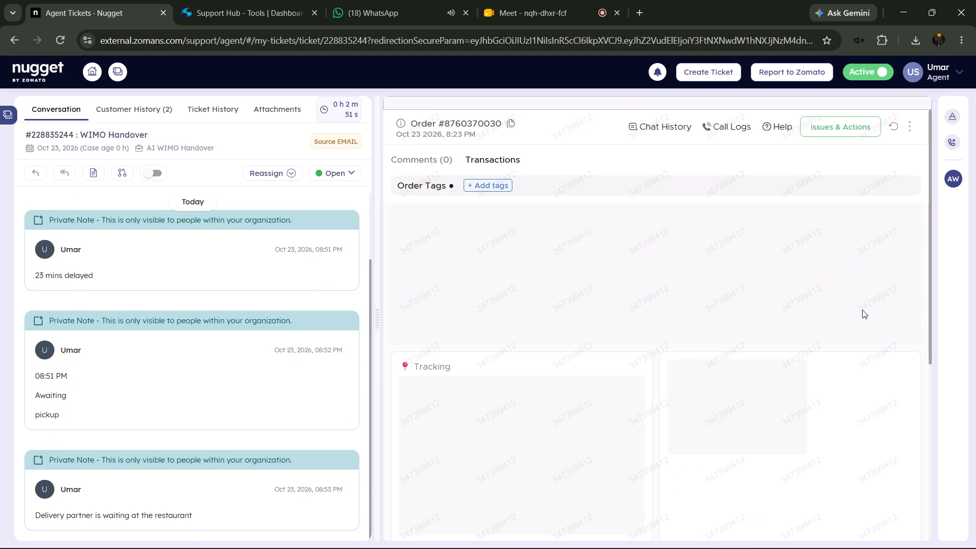
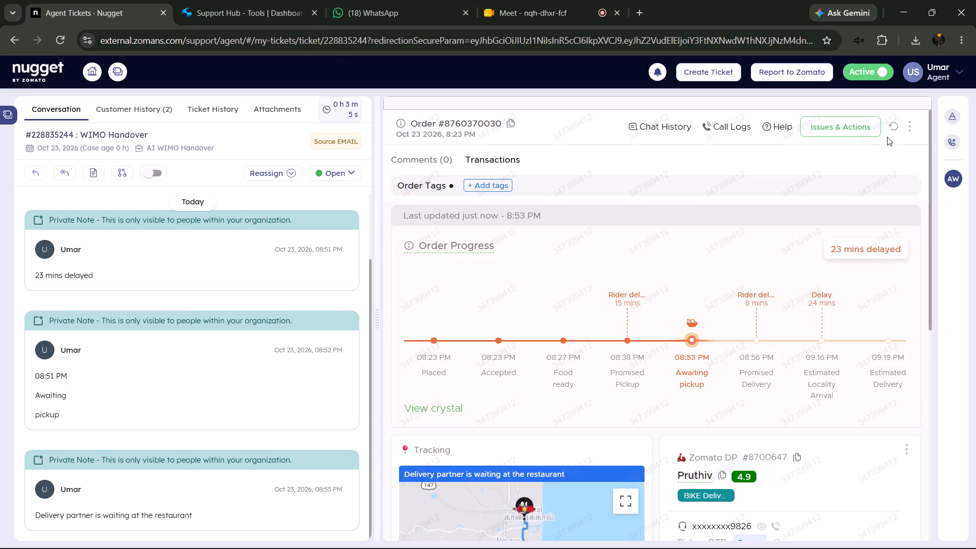
left_click(892, 125)
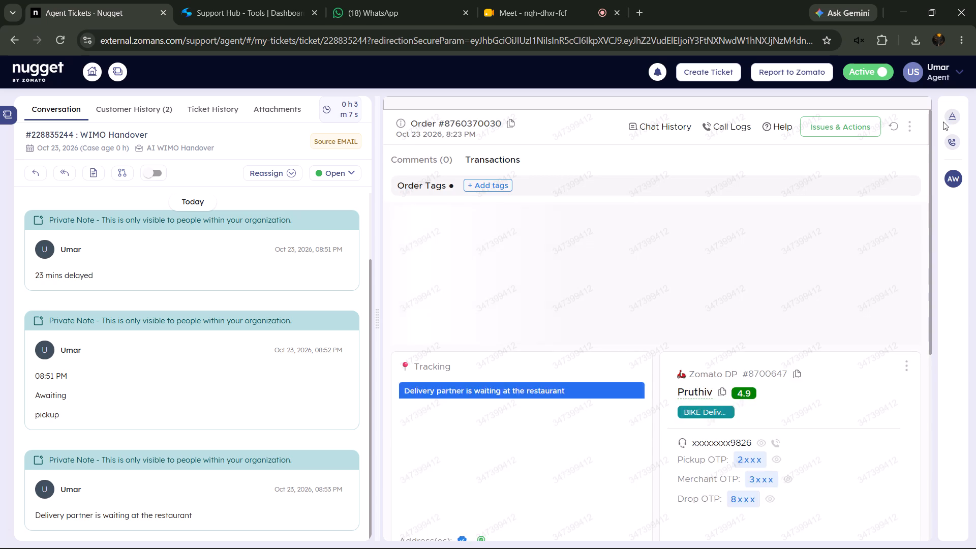
In the ticket properties, set Can Order Be Delivered to Yes and both Action and Lifeline Action to No Action.
left_click(956, 119)
left_click(848, 333)
left_click(817, 338)
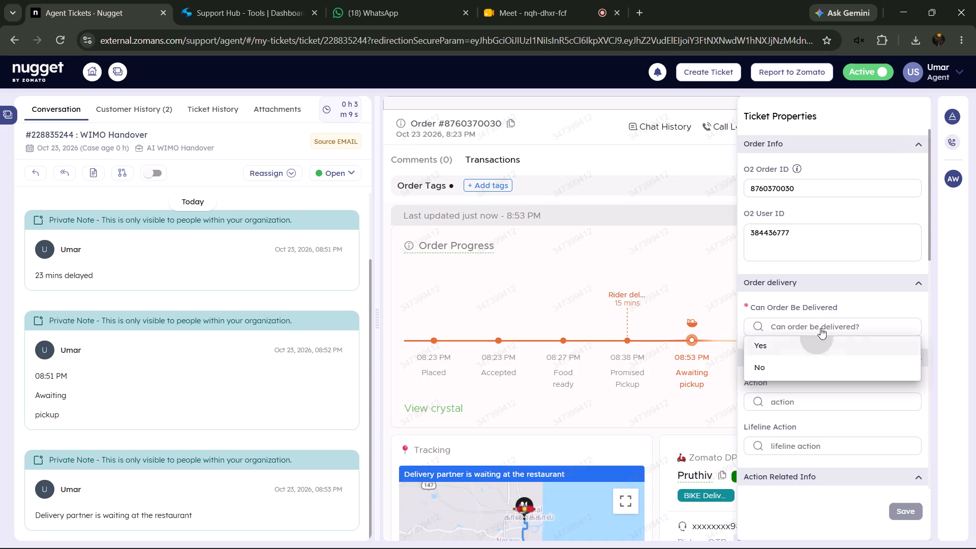
scroll(847, 202, "down", 3)
left_click(800, 216)
left_click(791, 224)
left_click(792, 257)
left_click(791, 269)
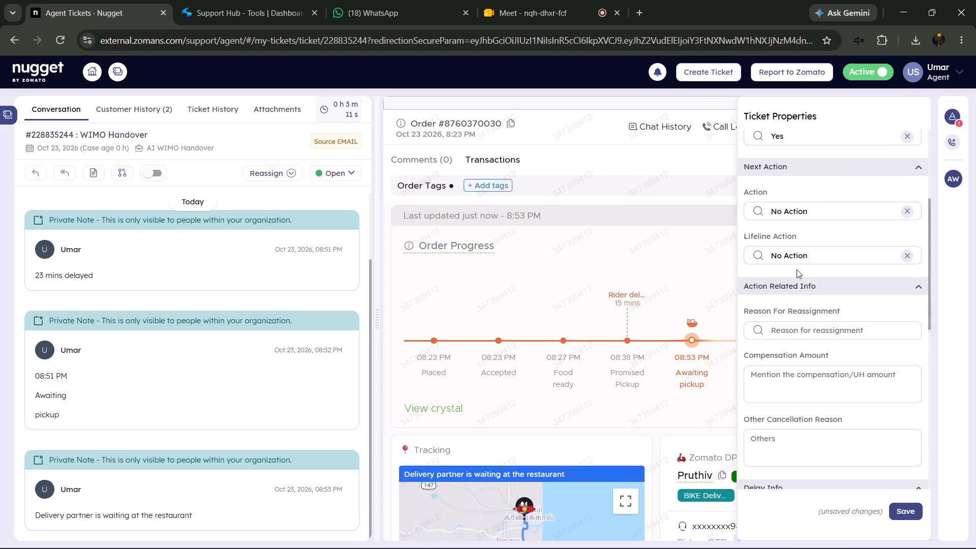
Set Are Properties Filled to Yes and Order Status Expected Time to Preparation end in the ticket properties.
scroll(797, 271, "down", 9)
left_click(842, 310)
left_click(821, 325)
left_click(823, 235)
left_click(816, 252)
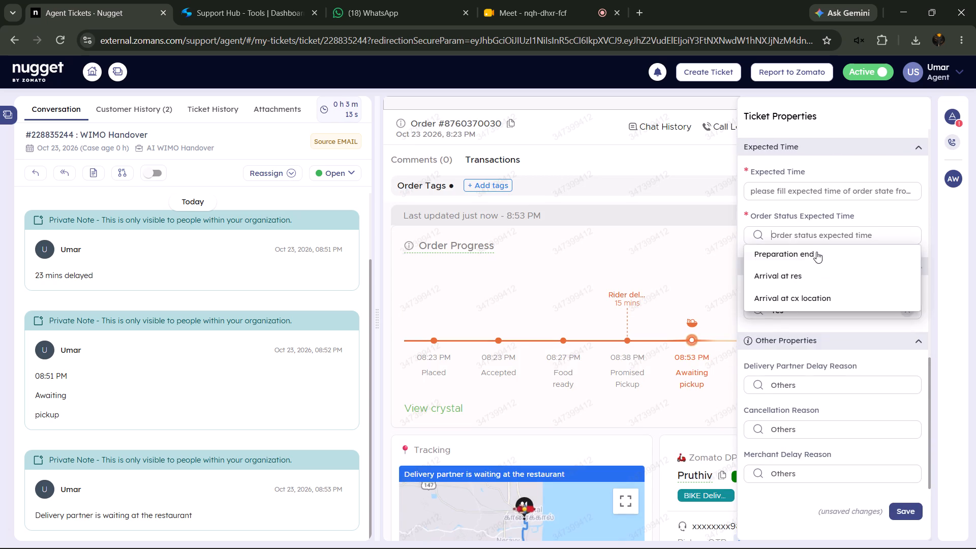
scroll(852, 343, "up", 2)
left_click(819, 251)
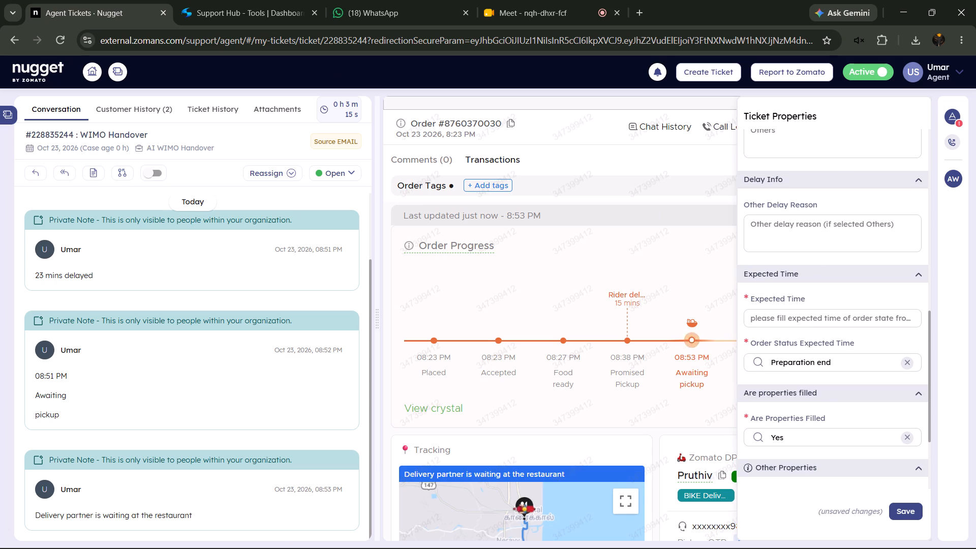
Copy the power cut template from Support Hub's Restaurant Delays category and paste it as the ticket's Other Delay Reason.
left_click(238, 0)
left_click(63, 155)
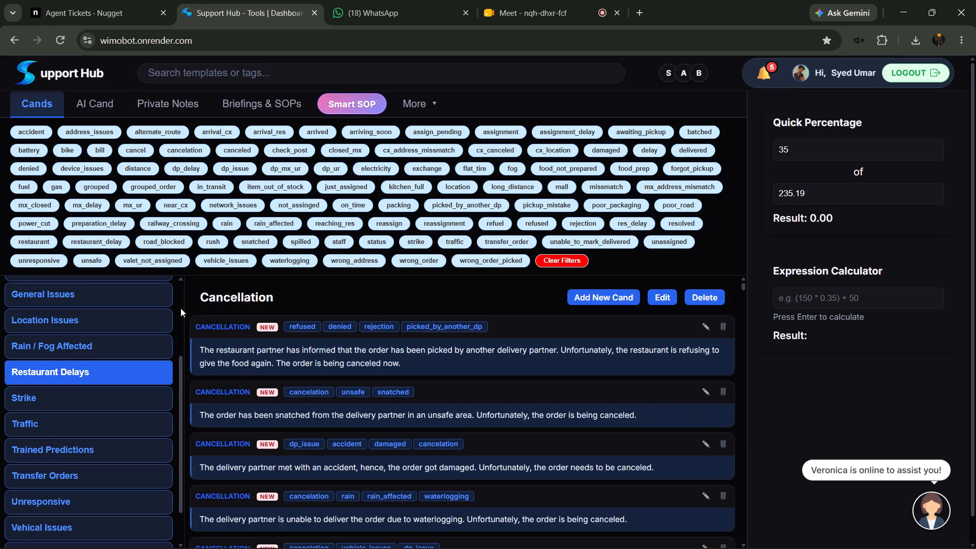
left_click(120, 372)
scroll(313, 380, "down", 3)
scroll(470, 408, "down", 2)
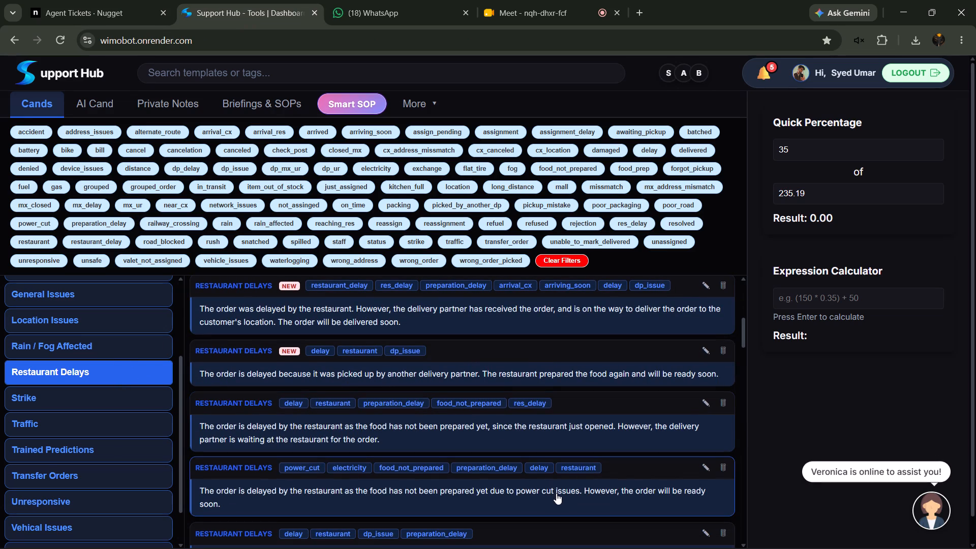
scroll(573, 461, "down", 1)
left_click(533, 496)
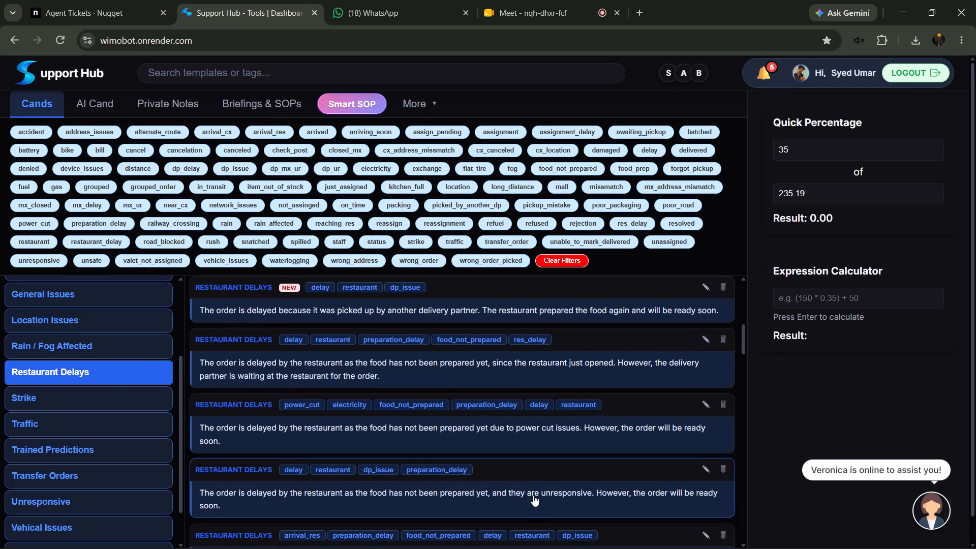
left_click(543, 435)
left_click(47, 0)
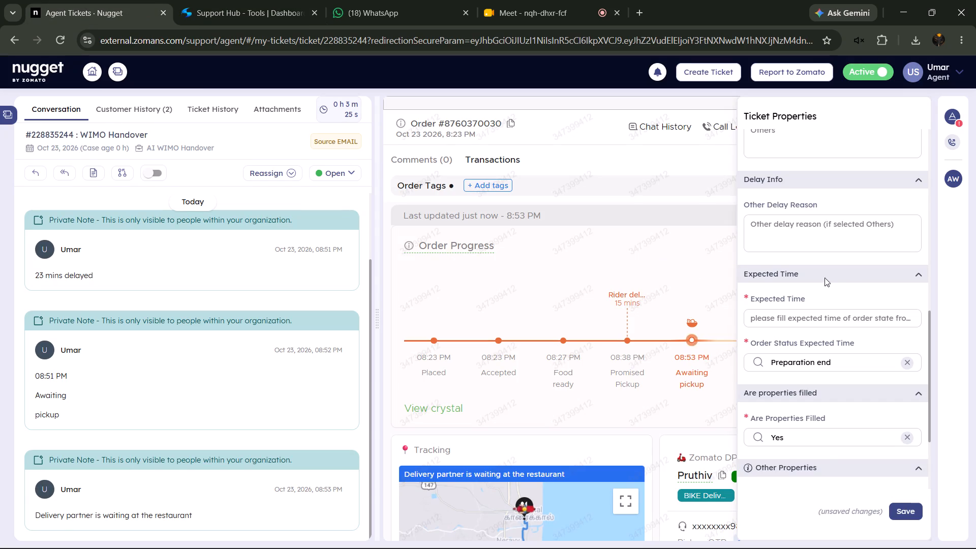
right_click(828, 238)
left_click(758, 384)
Set the Expected Time to 20 and close the ticket properties.
left_click(816, 320)
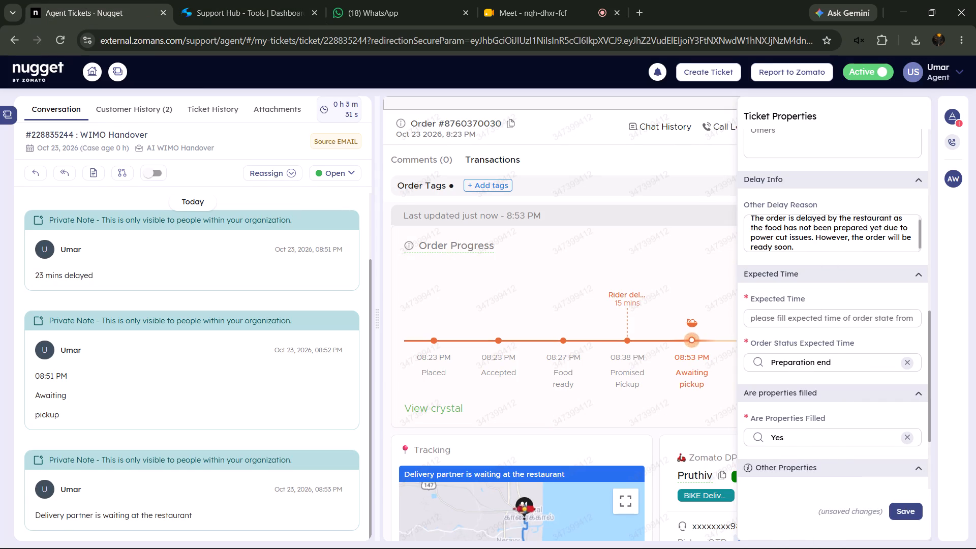
left_click(816, 320)
type("20")
scroll(845, 231, "up", 3)
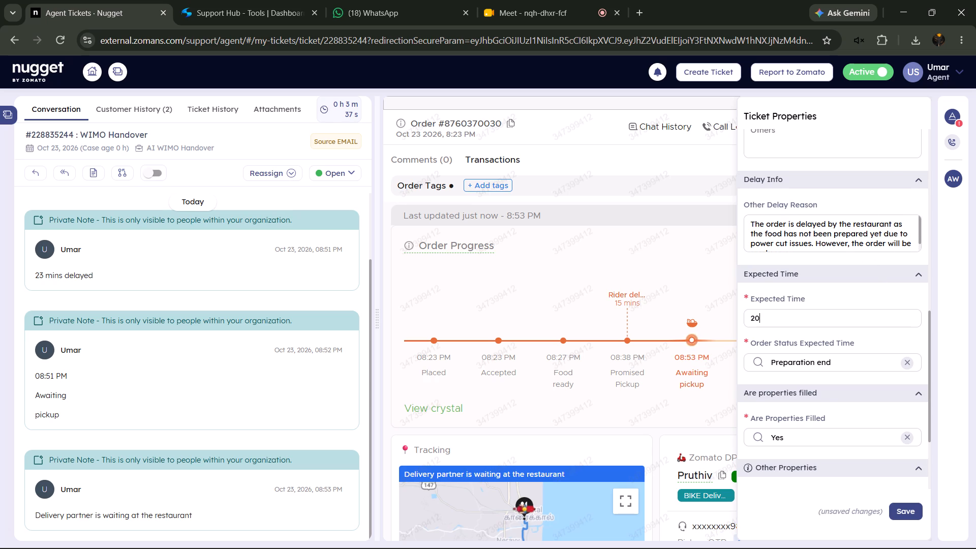
left_click(954, 117)
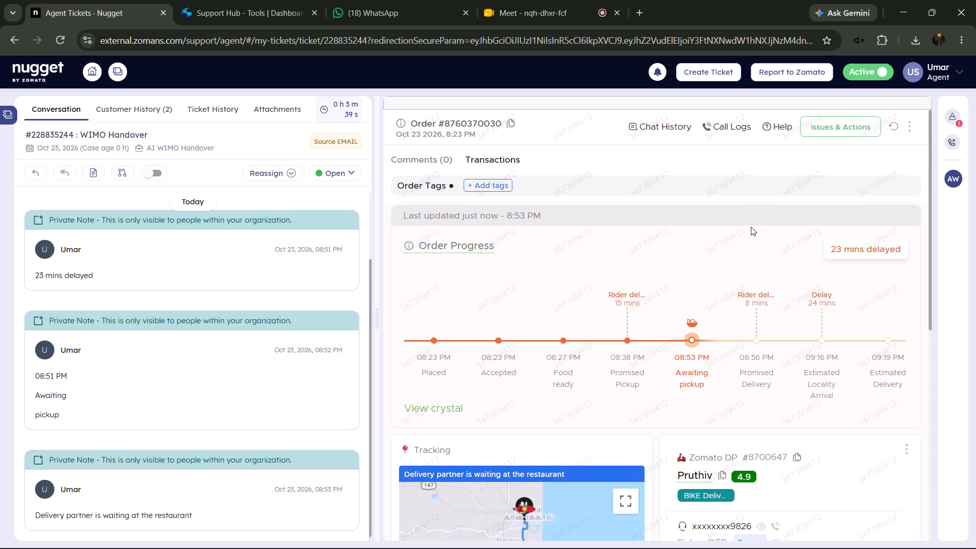
Request a callback call to the KFC merchant's first listed phone number.
scroll(751, 227, "down", 5)
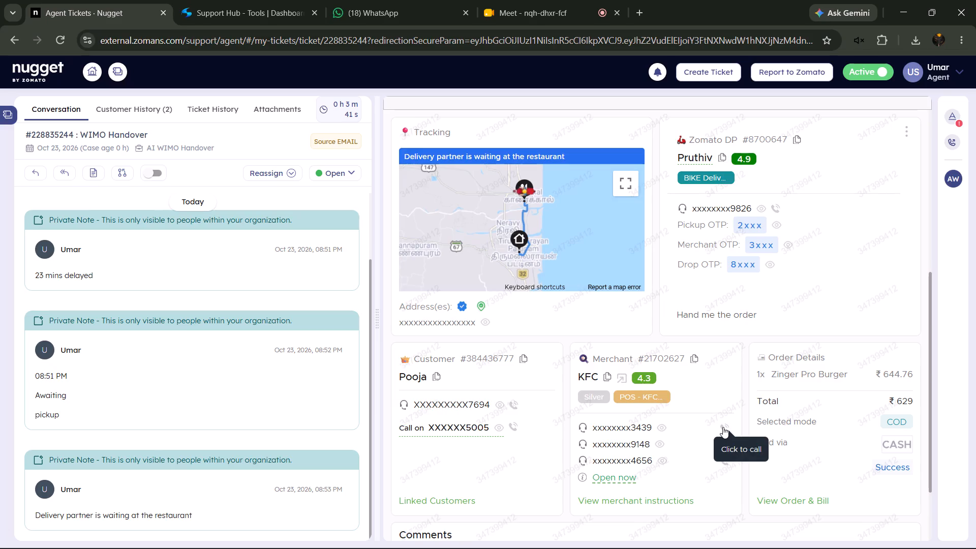
left_click(723, 427)
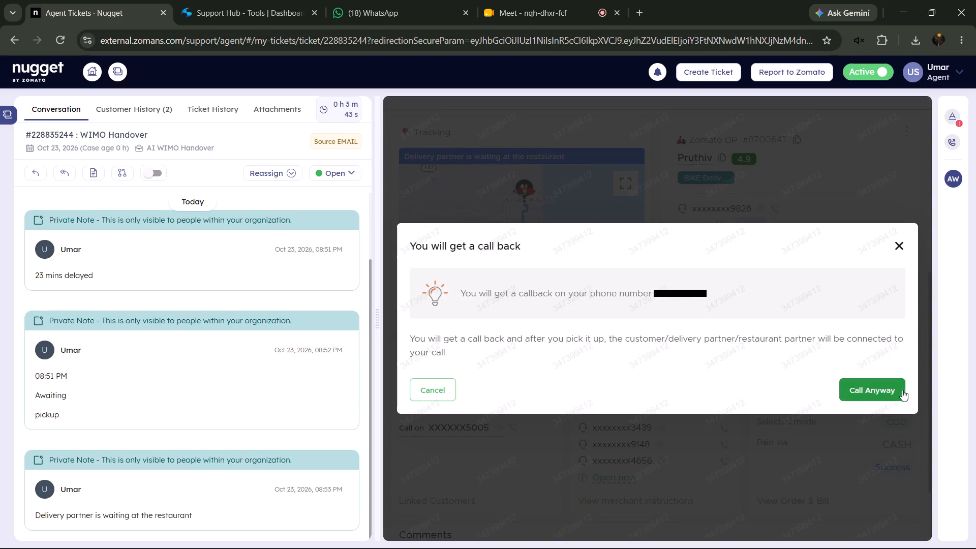
left_click(884, 390)
left_click(836, 179)
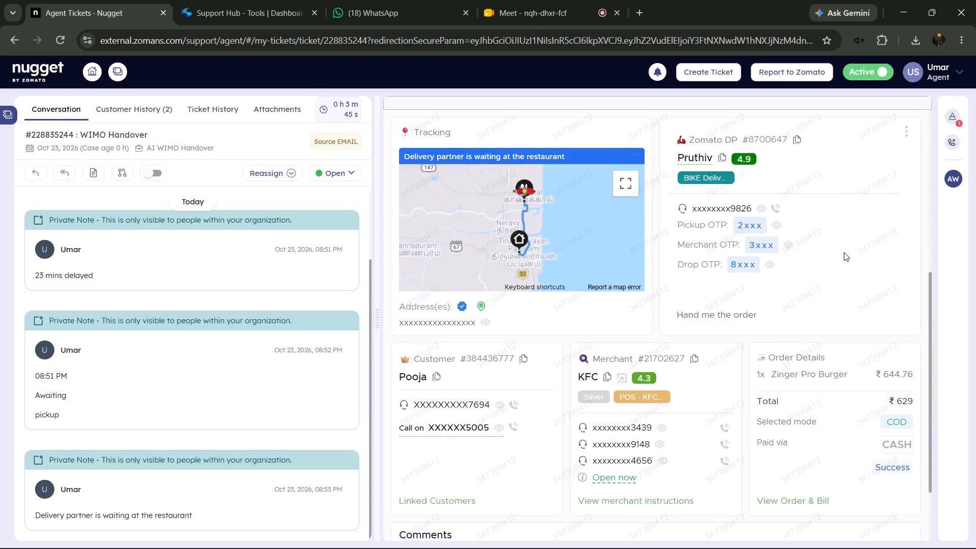
scroll(844, 252, "up", 9)
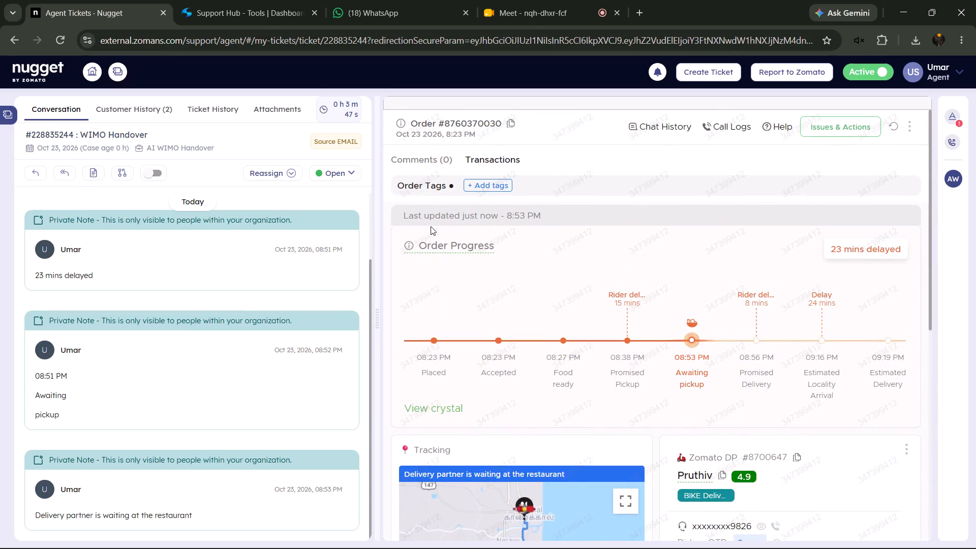
Add a private note to the ticket reading "dp connected".
left_click(93, 177)
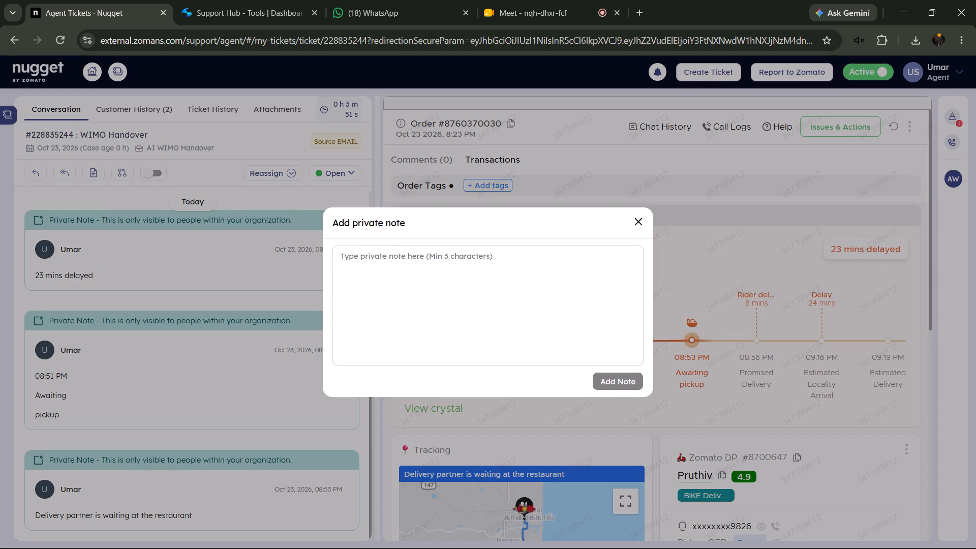
key("d")
key("p")
key("space")
key("c")
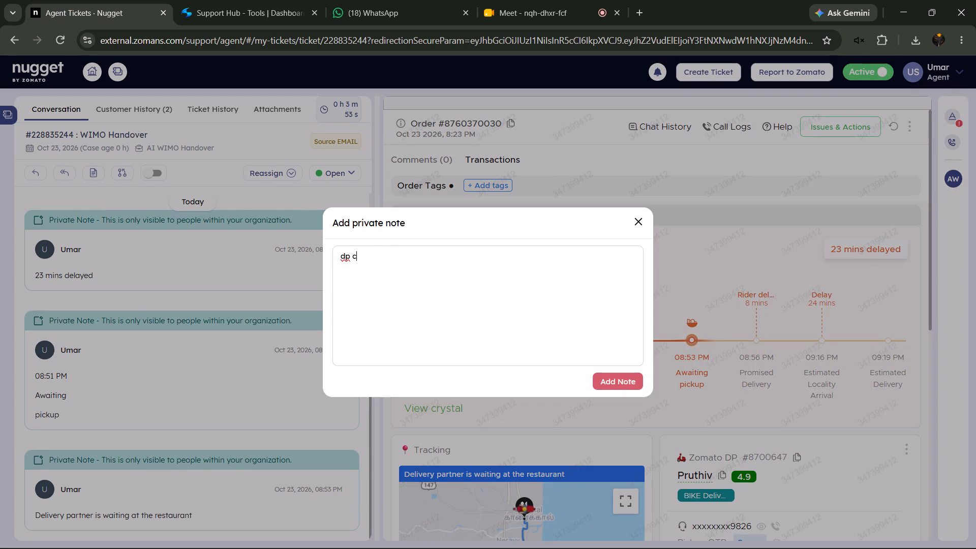
key("o")
type("nnecte")
key("d")
left_click(616, 386)
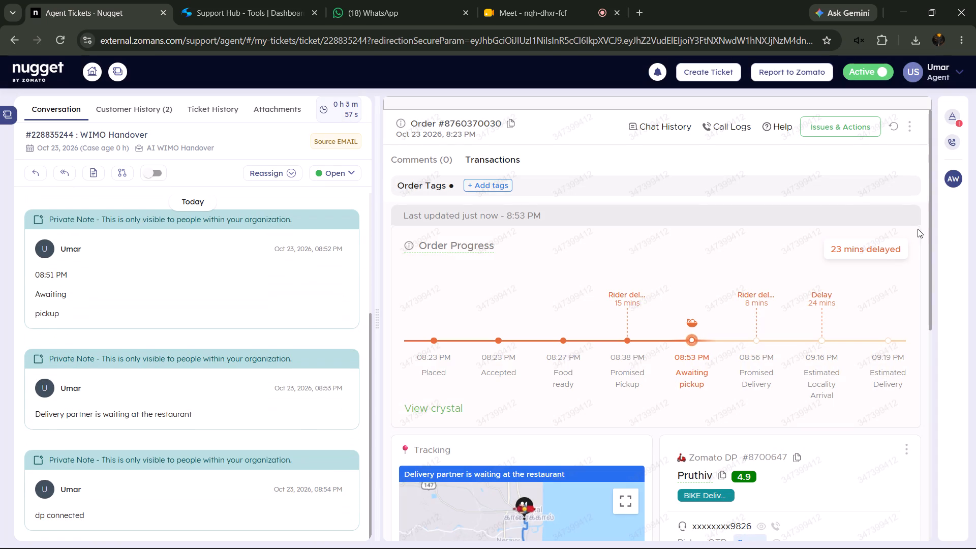
Refresh the order details and check the order progress, tracking and merchant sections.
left_click(893, 127)
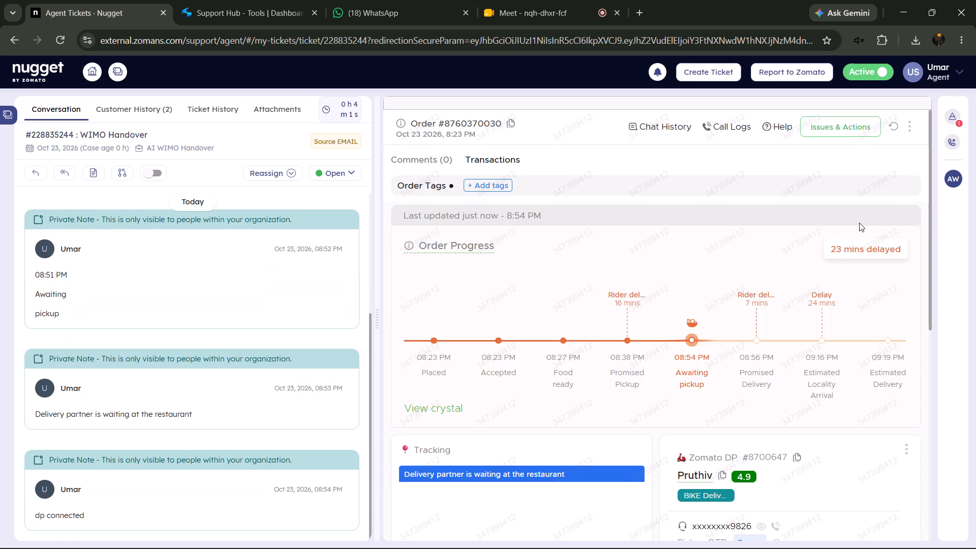
scroll(850, 221, "down", 5)
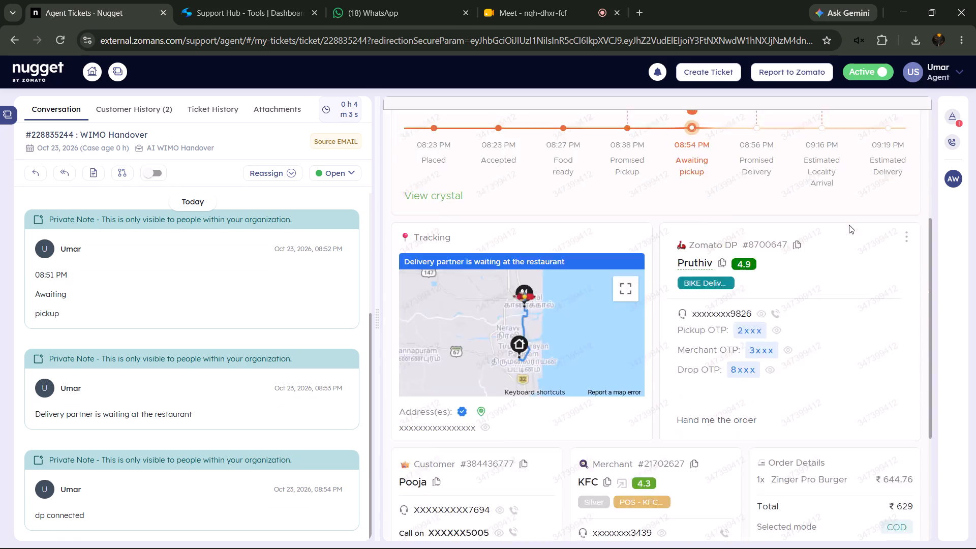
scroll(848, 225, "down", 4)
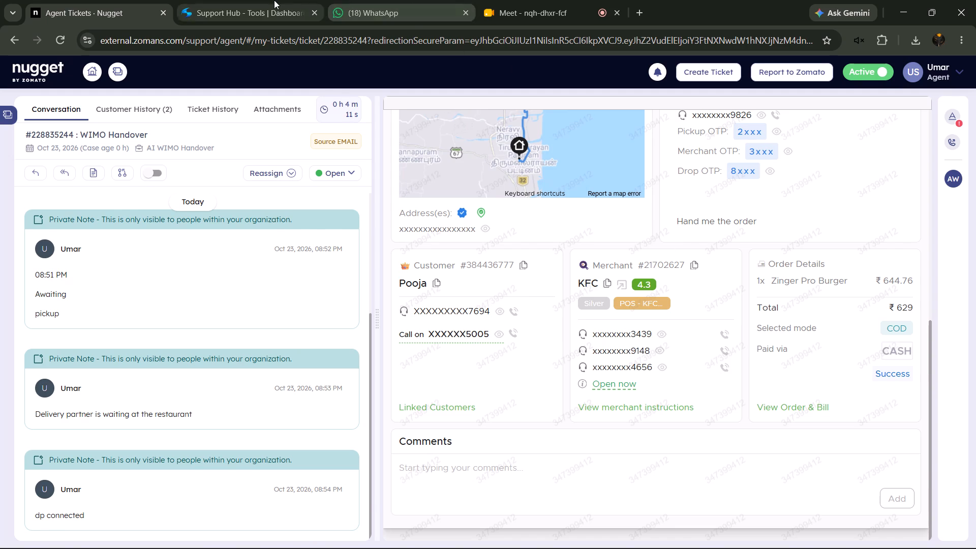
Replace the Other Delay Reason with Support Hub's Restaurant Delays template about food not prepared yet and the restaurant being unresponsive.
left_click_drag(273, 0, 286, 9)
scroll(574, 398, "up", 5)
scroll(574, 399, "down", 4)
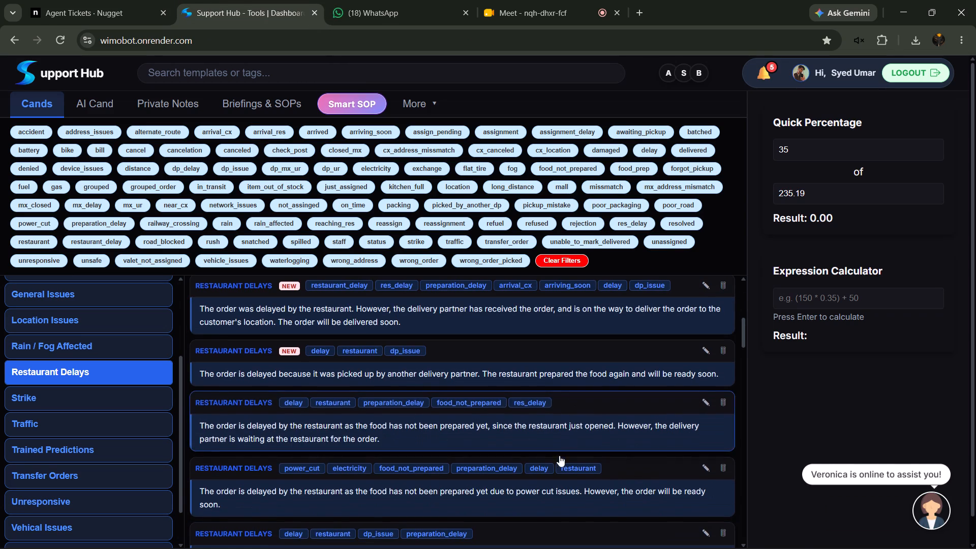
scroll(556, 445, "down", 1)
left_click(548, 495)
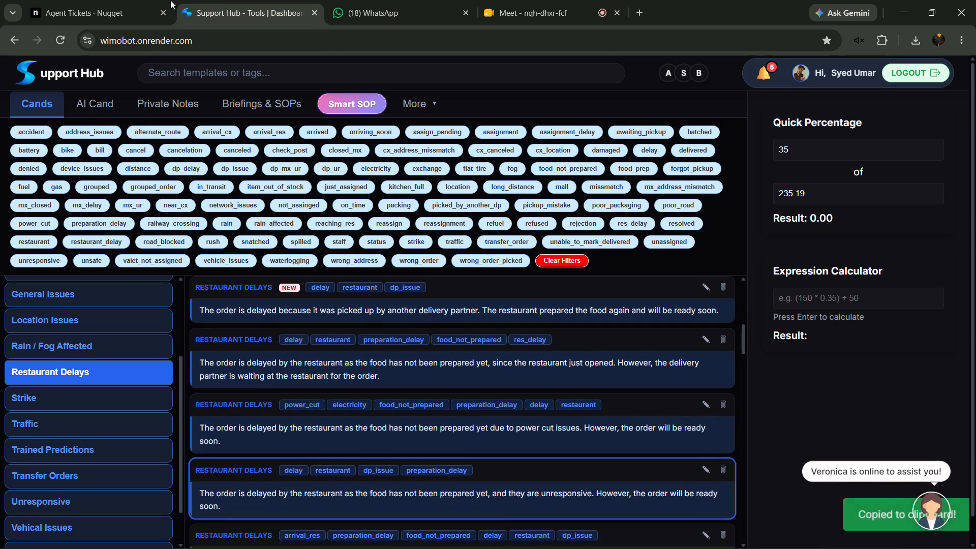
left_click_drag(158, 0, 170, 2)
left_click(951, 112)
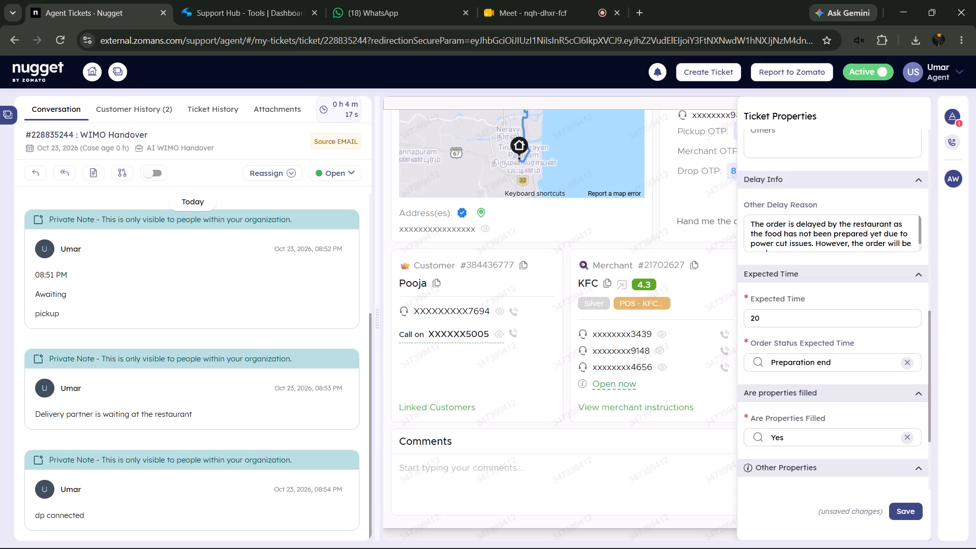
left_click_drag(750, 223, 940, 283)
key("BackSpace")
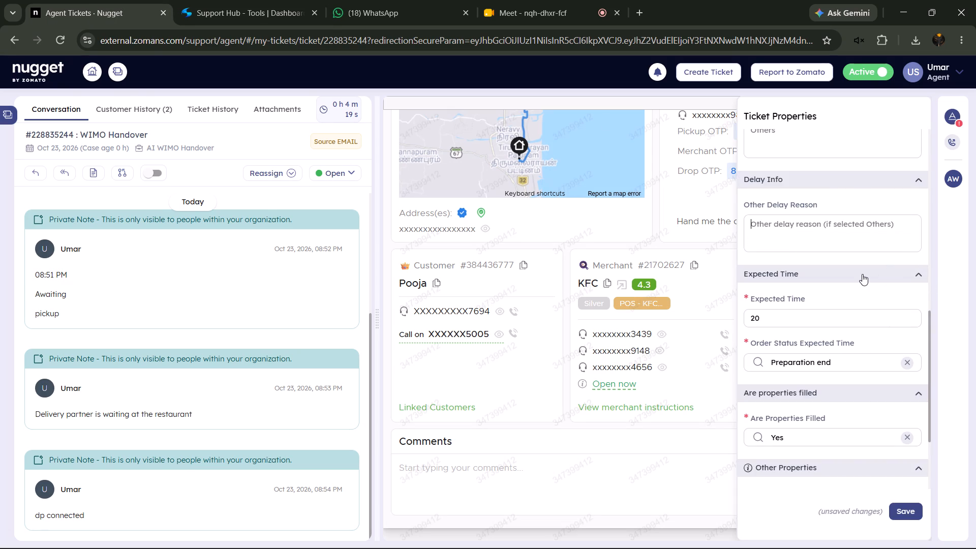
key("ctrl+v")
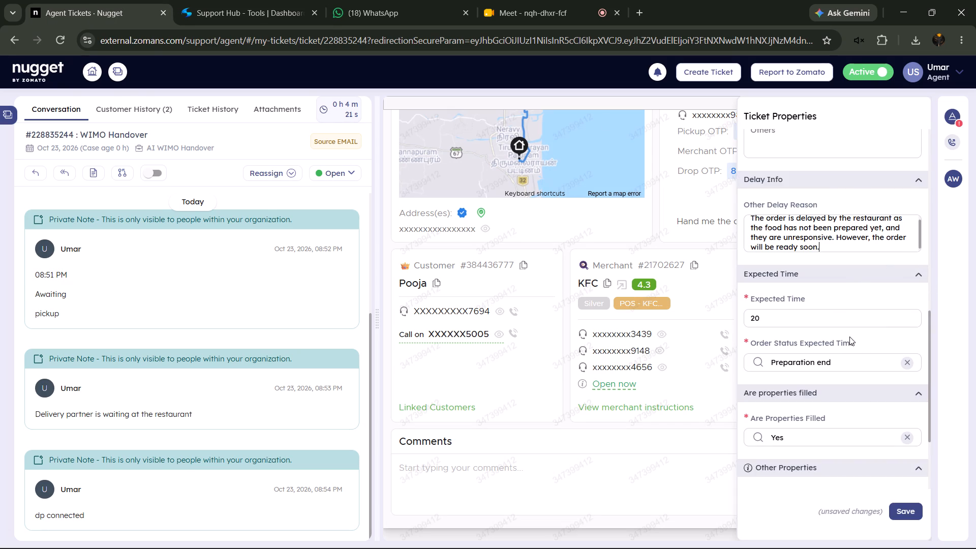
left_click(950, 117)
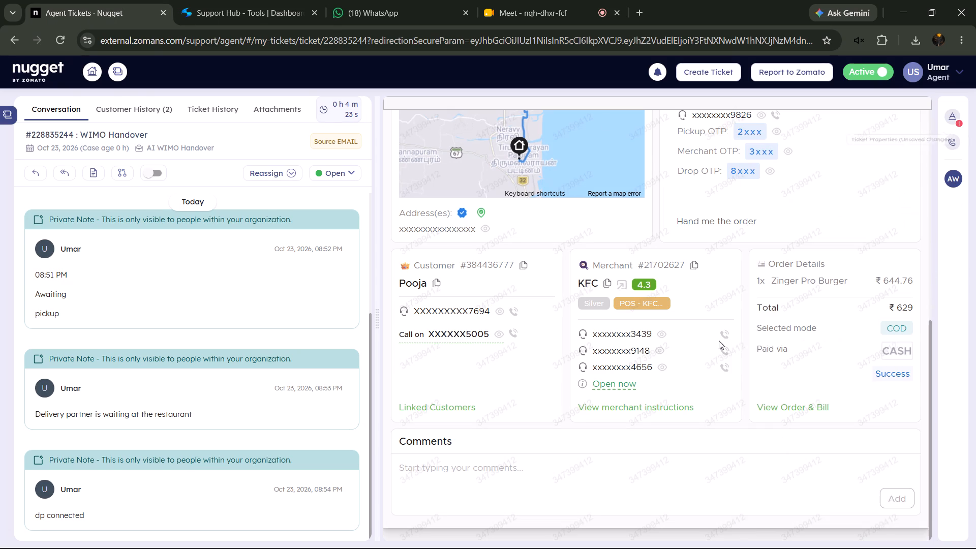
Request another callback call to the KFC merchant's first listed phone number.
left_click(726, 335)
left_click(886, 388)
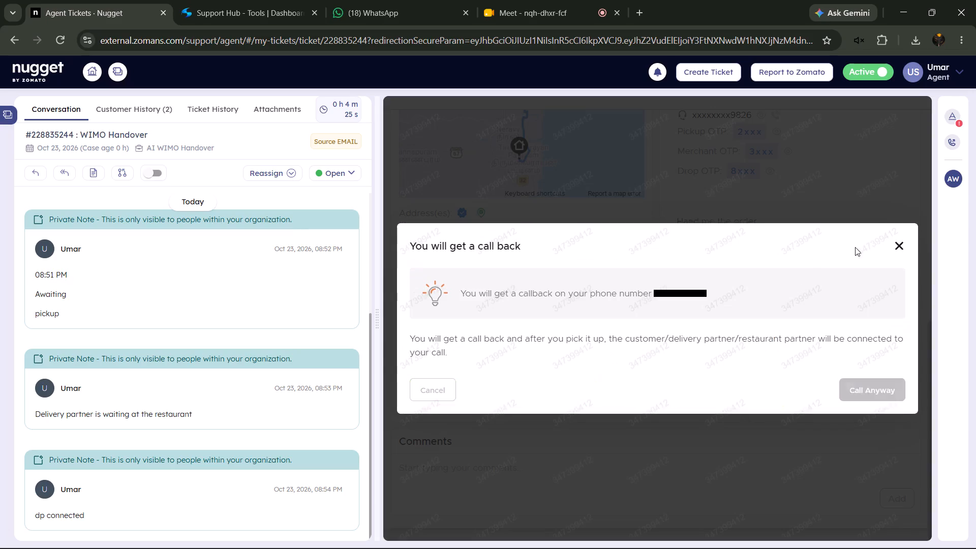
left_click(861, 203)
scroll(868, 213, "up", 9)
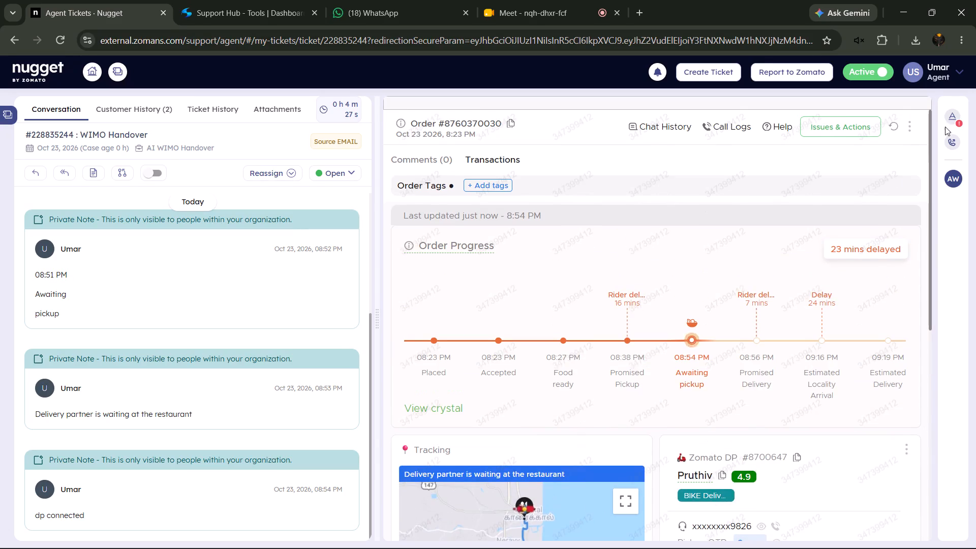
Review the values filled in the ticket properties and check the order's call logs.
left_click(954, 115)
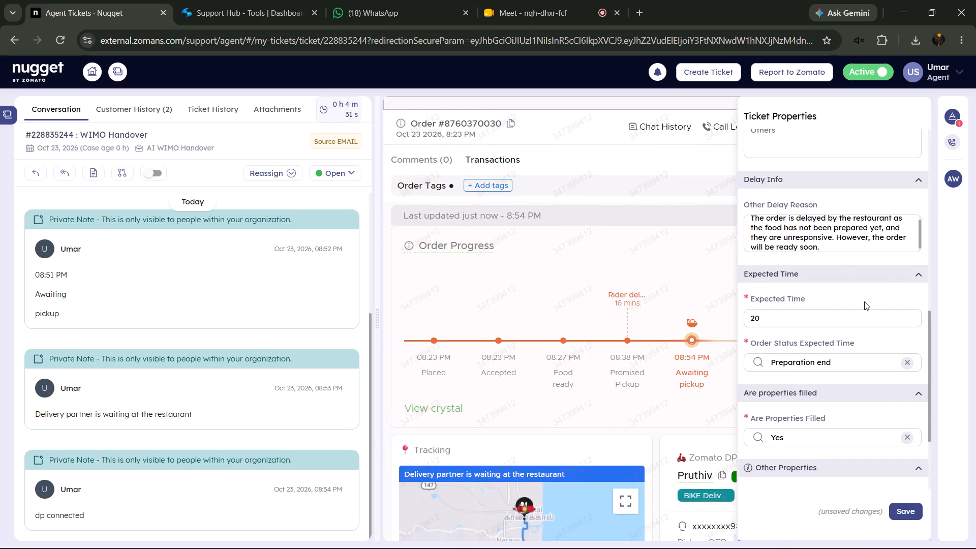
scroll(864, 301, "up", 7)
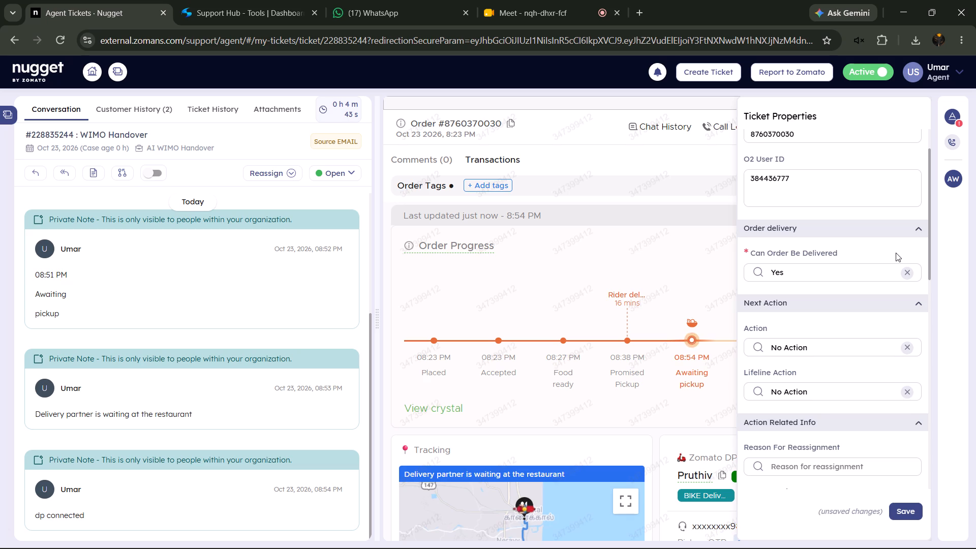
left_click(947, 118)
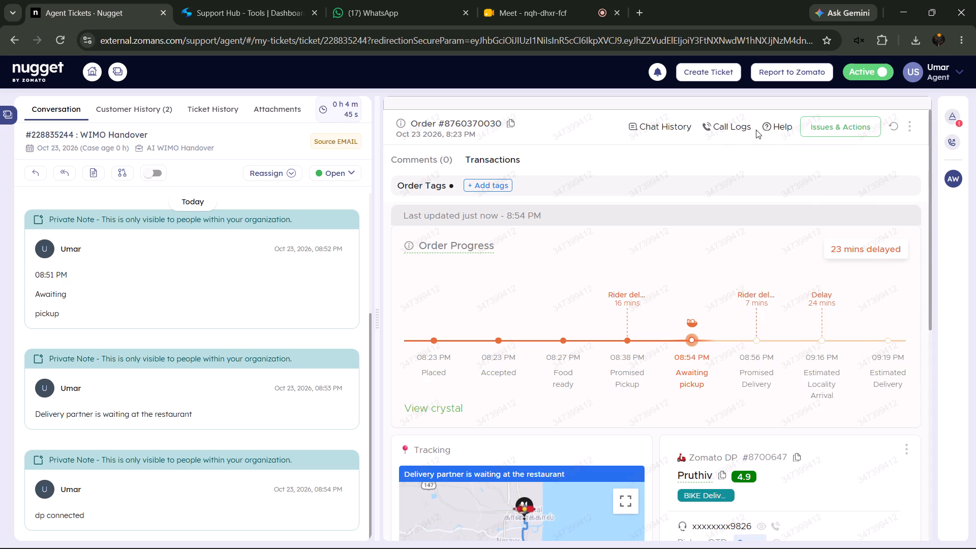
left_click(746, 128)
left_click(746, 128)
left_click(948, 114)
scroll(872, 317, "down", 4)
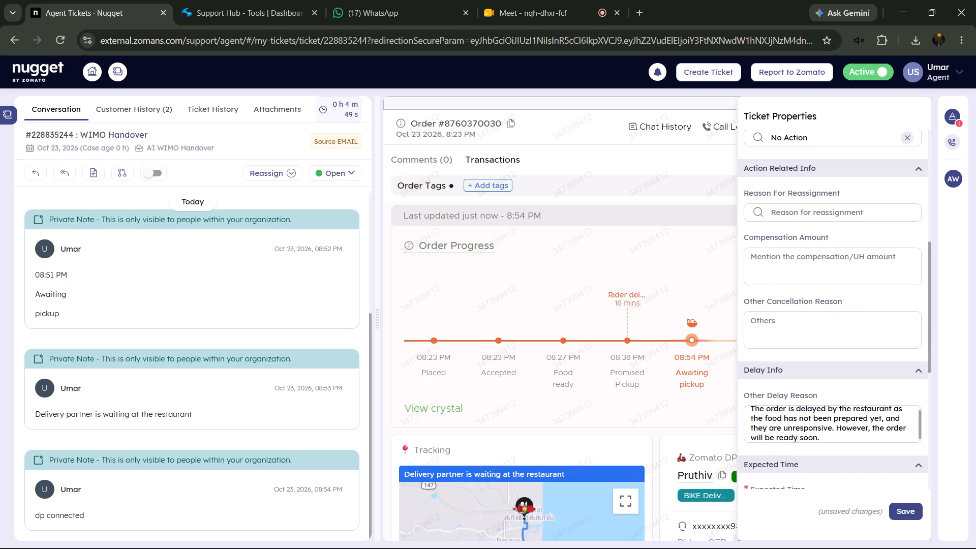
scroll(869, 294, "down", 5)
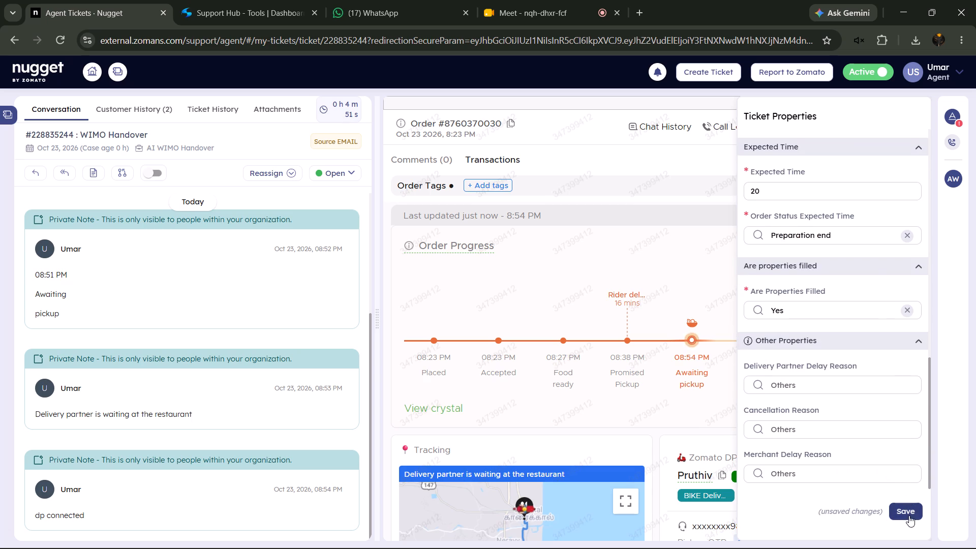
left_click(909, 516)
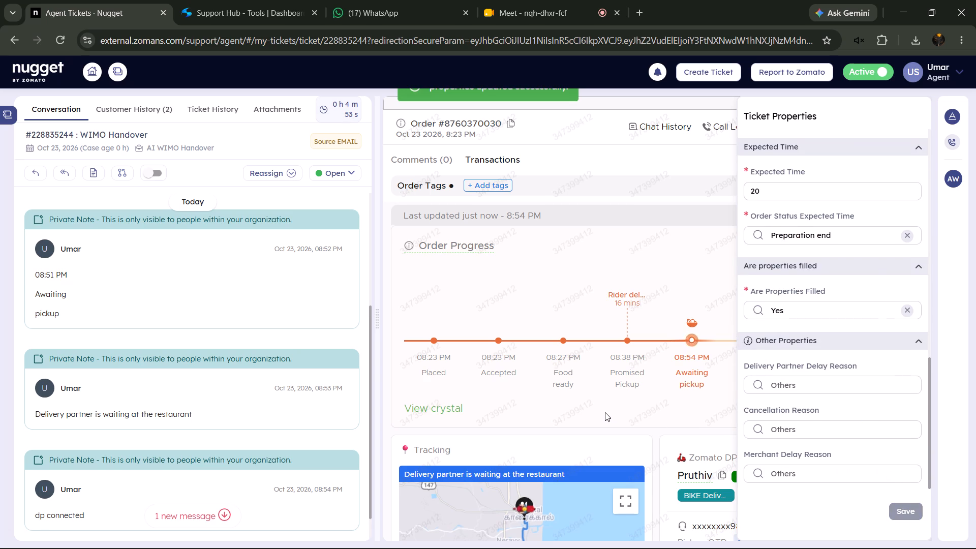
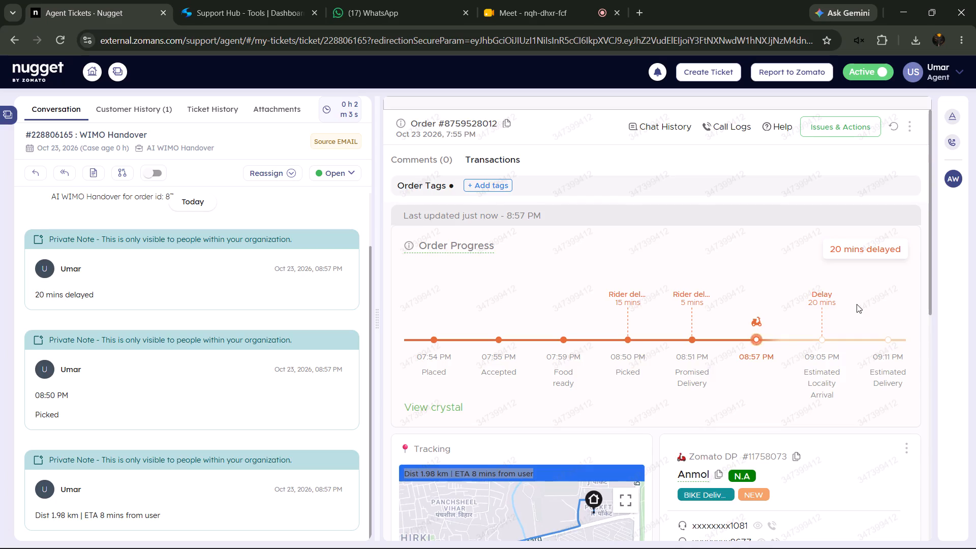
scroll(857, 304, "down", 1)
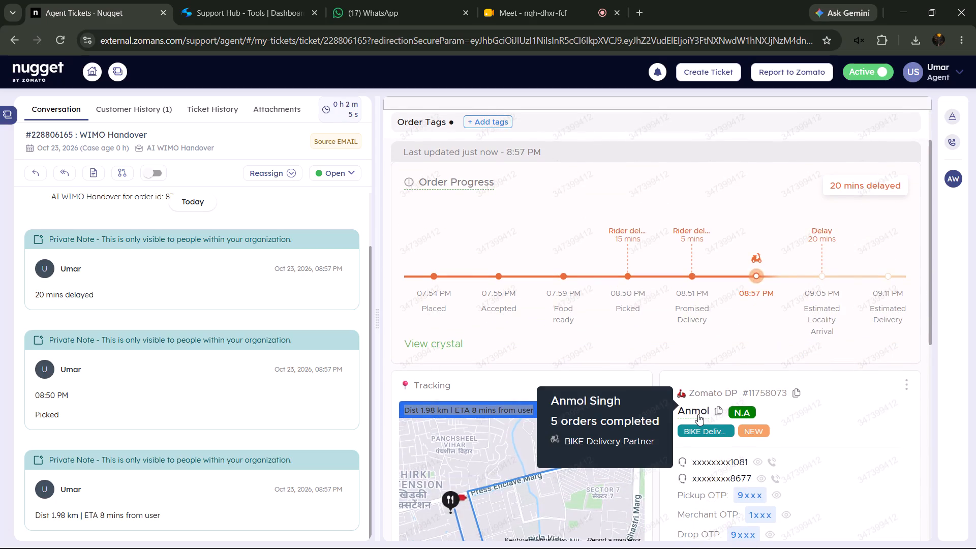
left_click(772, 459)
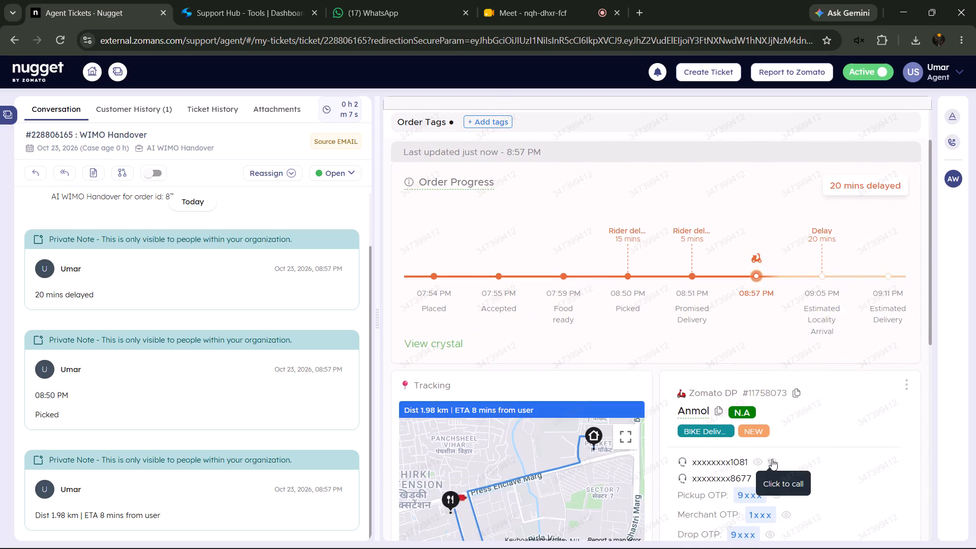
left_click(862, 396)
left_click(826, 198)
scroll(831, 375, "up", 1)
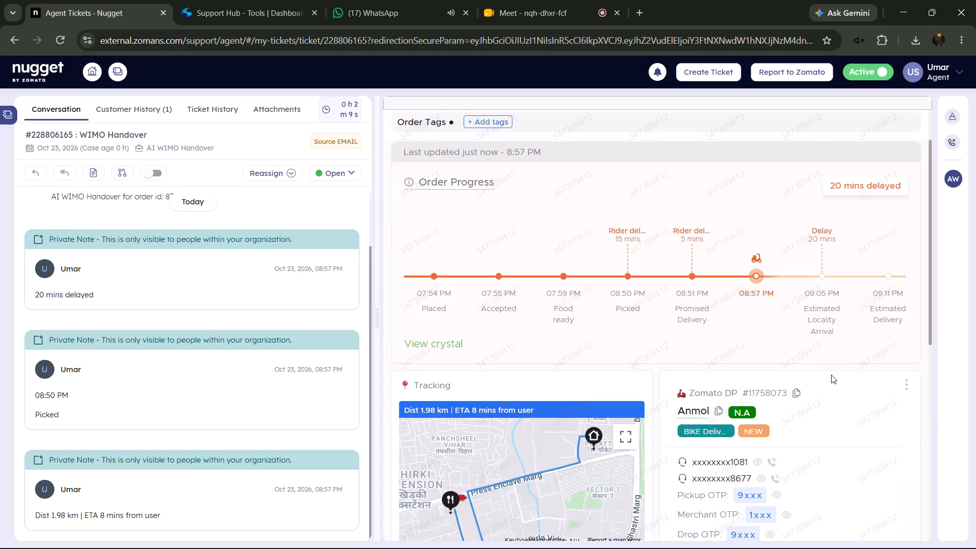
scroll(831, 375, "up", 1)
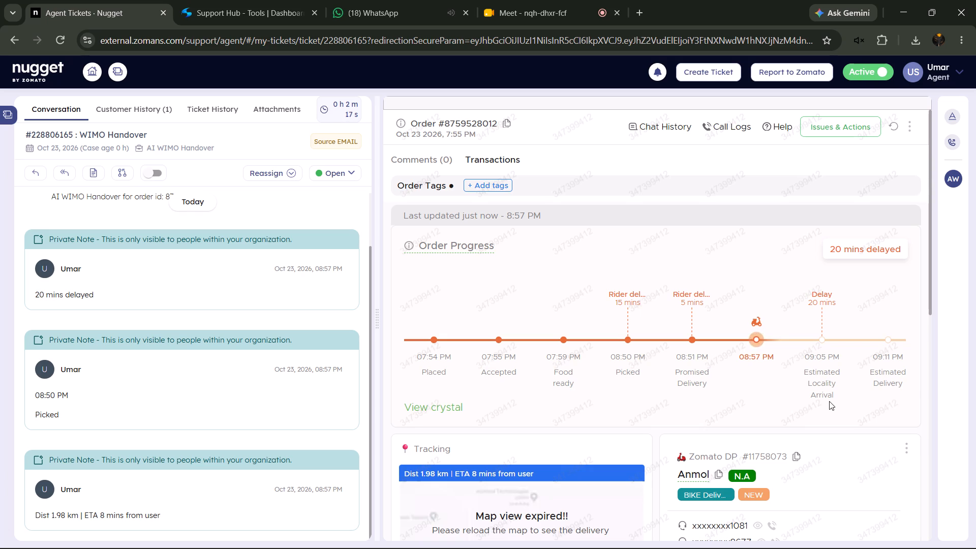
Check the delivery partner's assignment history for this order.
left_click(901, 447)
left_click(872, 467)
left_click(908, 449)
left_click(866, 480)
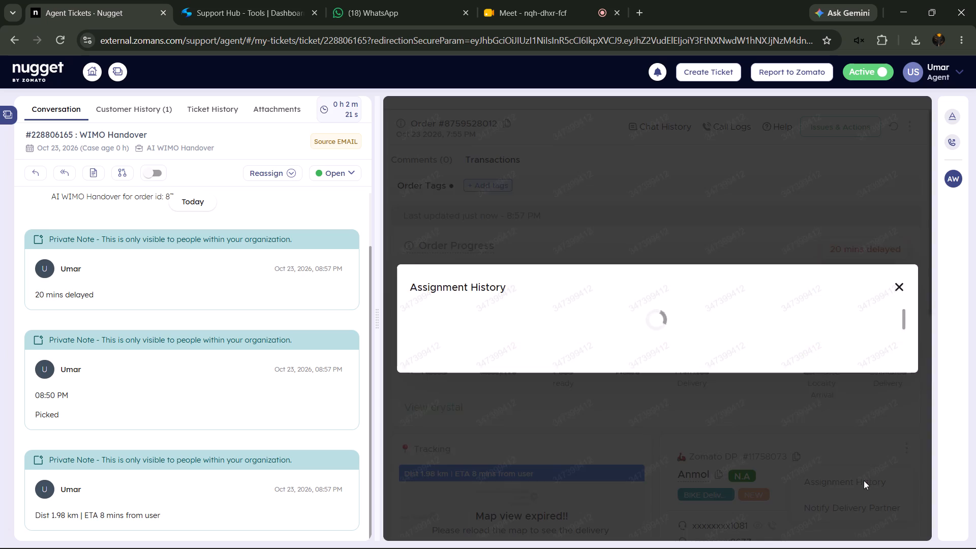
left_click(829, 476)
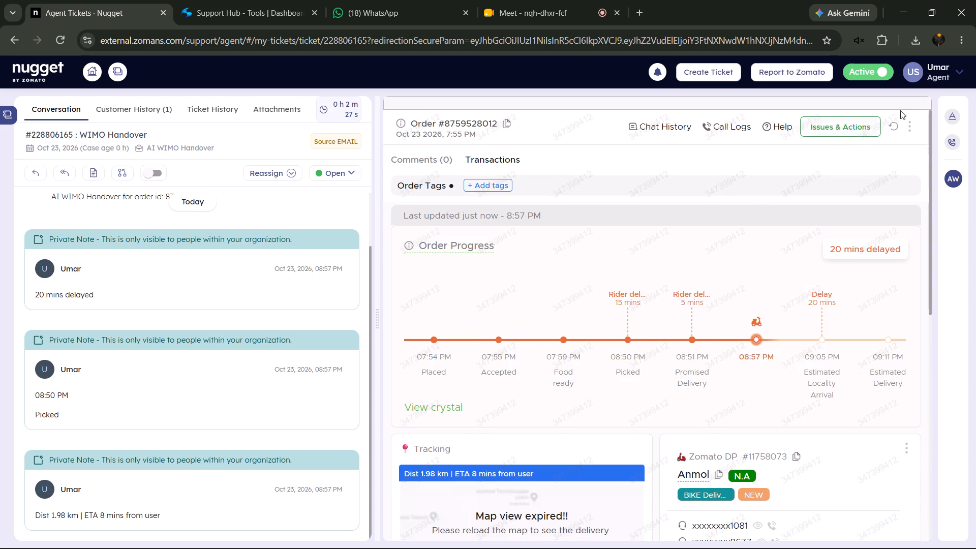
Set Can Order Be Delivered to Yes and the next Action to No Action in the ticket properties.
left_click(952, 117)
left_click(804, 324)
left_click(793, 345)
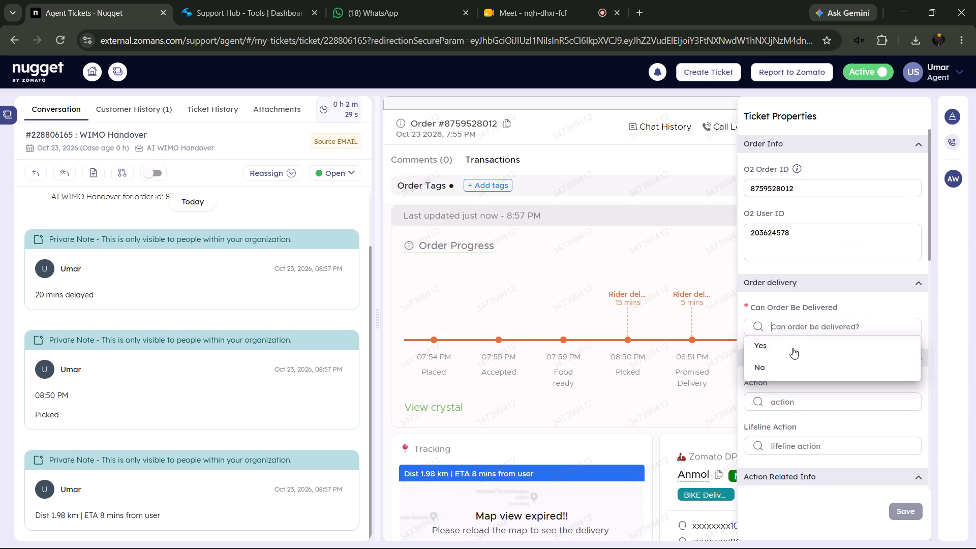
left_click(788, 401)
left_click(788, 417)
scroll(837, 265, "down", 3)
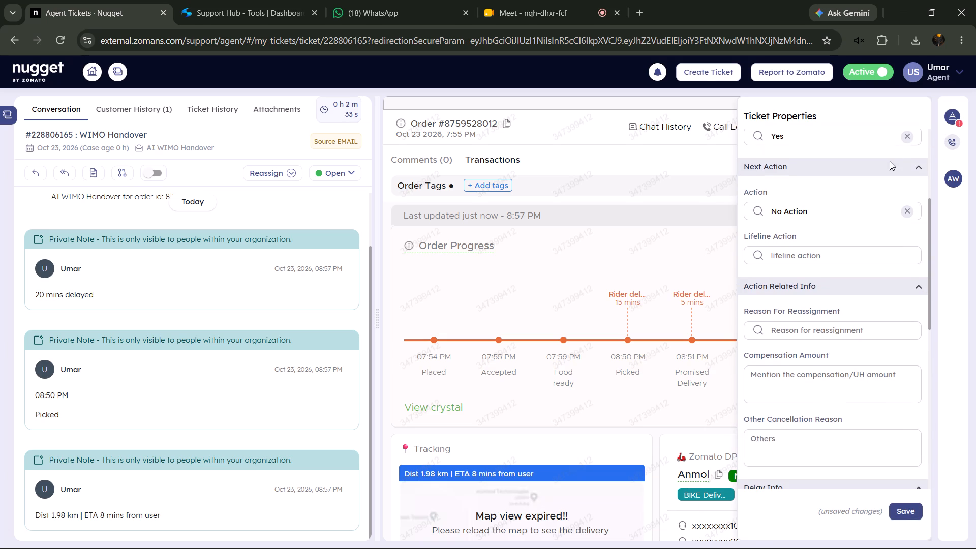
left_click(949, 112)
Request a callback call to the delivery partner's second listed phone number.
scroll(852, 251, "down", 3)
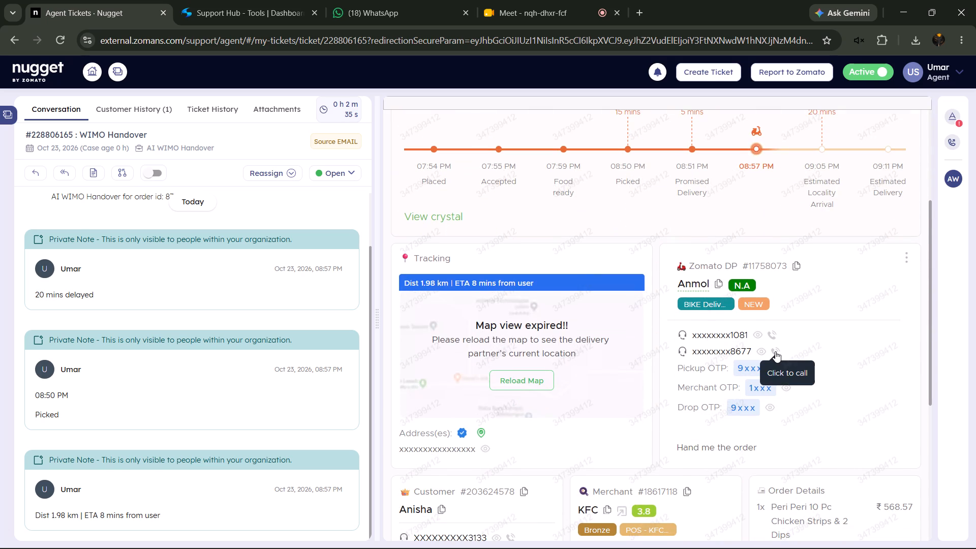
left_click(775, 351)
left_click(875, 388)
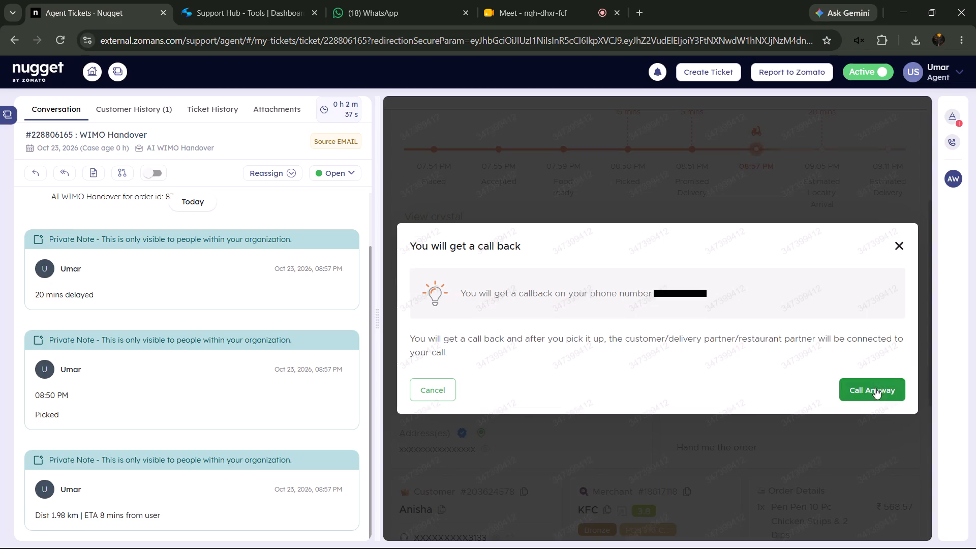
left_click(827, 183)
scroll(845, 335, "up", 4)
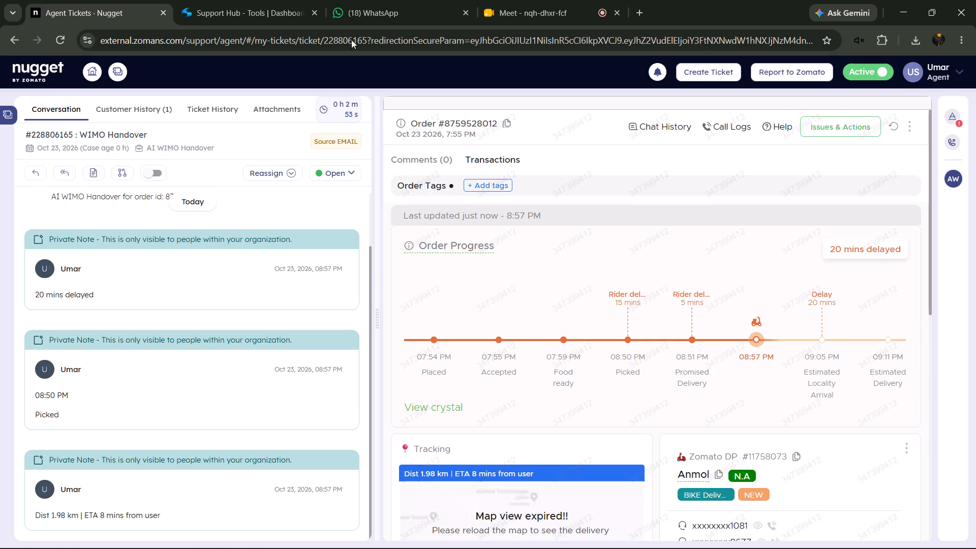
Copy Support Hub's Restaurant Delays template saying the delivery partner has received the order and is on the way, and return to the ticket.
left_click(284, 0)
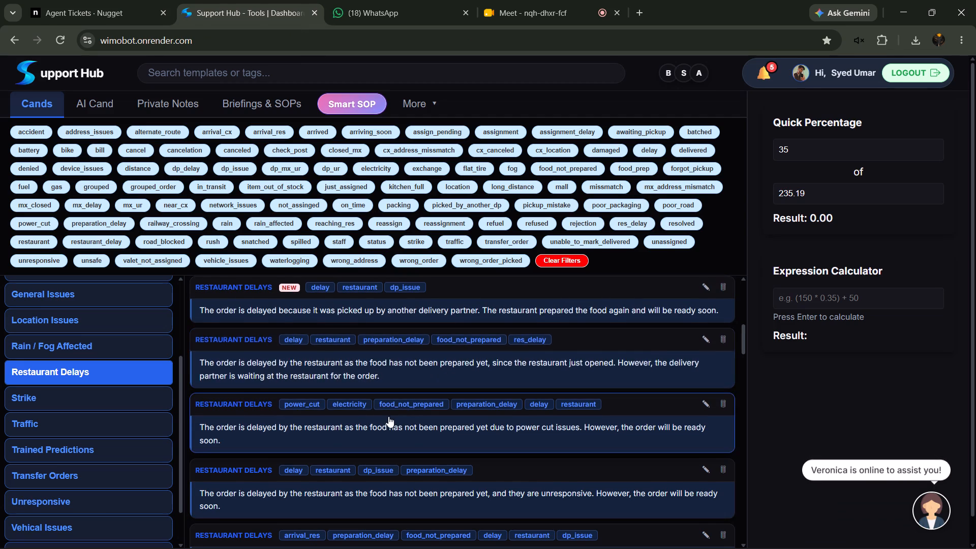
scroll(388, 416, "up", 4)
left_click(442, 500)
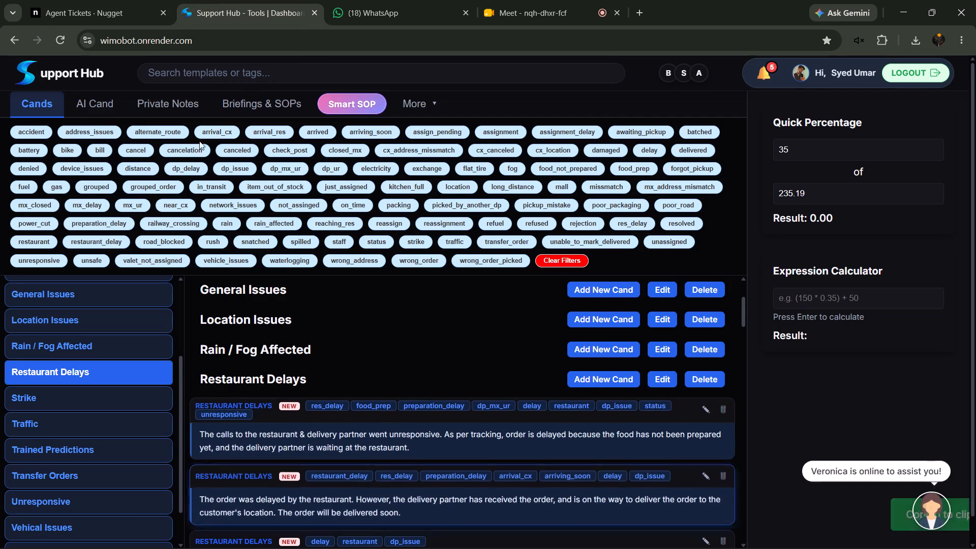
left_click(127, 8)
Set Are Properties Filled to Yes and Order Status Expected Time to Arrival at cx location in the ticket properties.
left_click(956, 115)
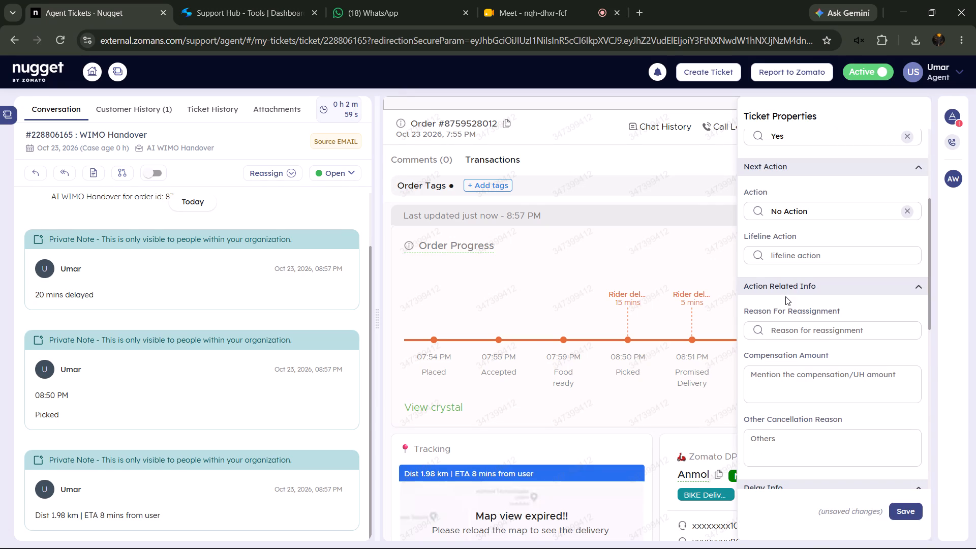
left_click_drag(807, 252, 802, 262)
left_click(796, 273)
scroll(796, 273, "down", 9)
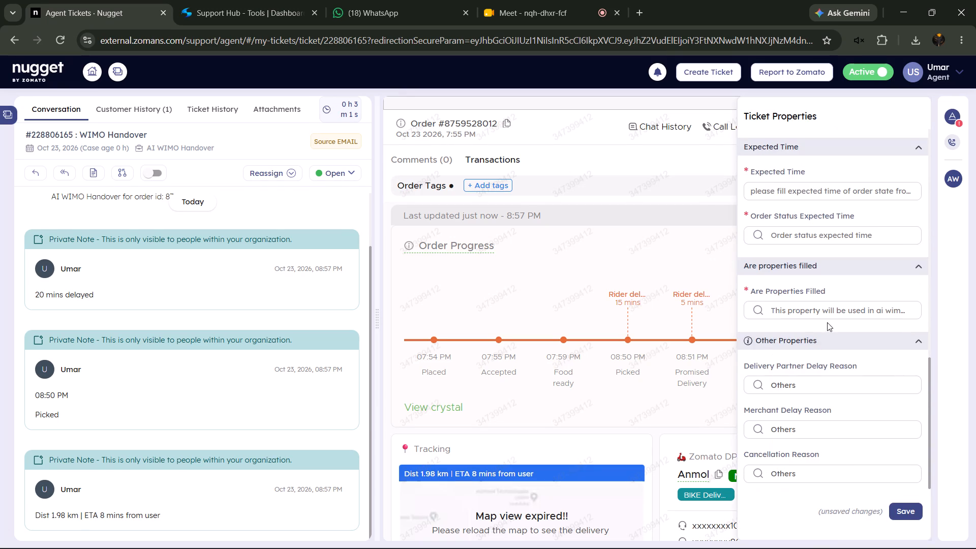
left_click(820, 314)
left_click(802, 333)
left_click(833, 249)
left_click(837, 239)
left_click(827, 309)
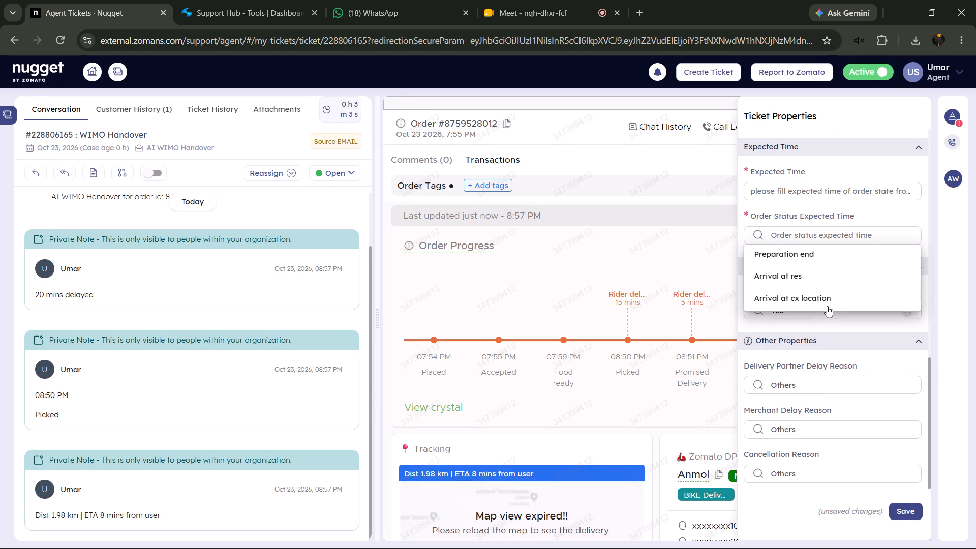
left_click(828, 303)
Paste the copied restaurant-delay template into Other Delay Reason as plain text, leaving the Expected Time blank.
scroll(828, 303, "up", 3)
left_click(811, 302)
right_click(812, 302)
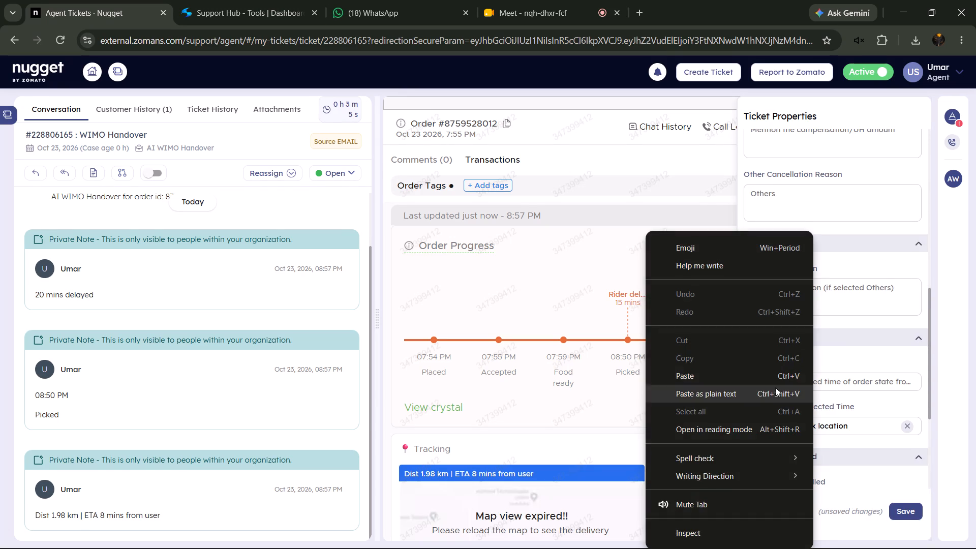
left_click(745, 408)
left_click(745, 399)
left_click(822, 378)
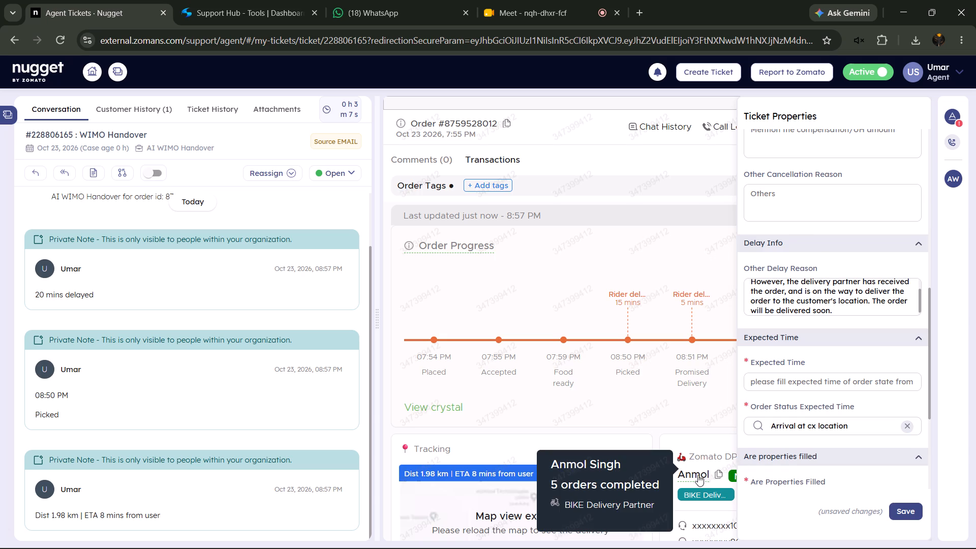
left_click(820, 385)
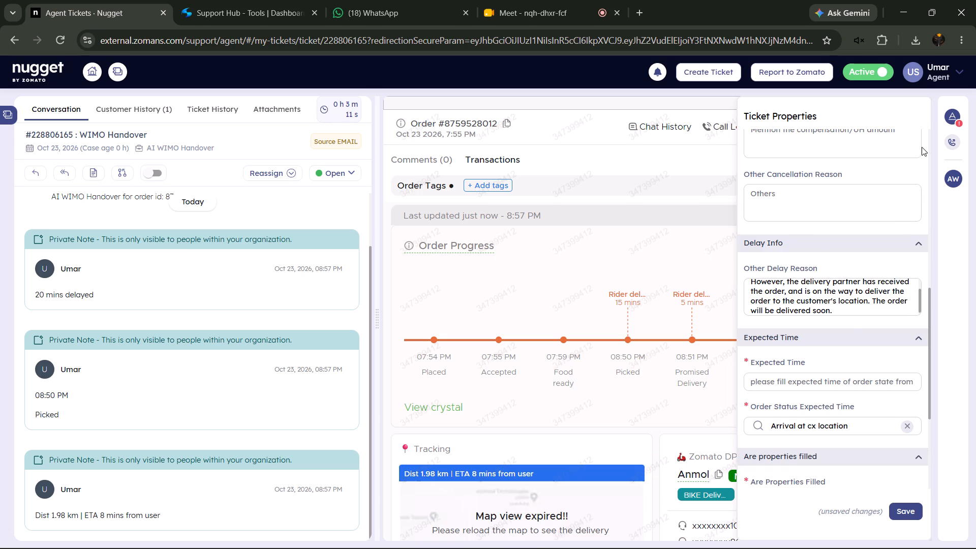
left_click(952, 115)
Request another callback call to the delivery partner's second listed phone number.
scroll(854, 281, "down", 2)
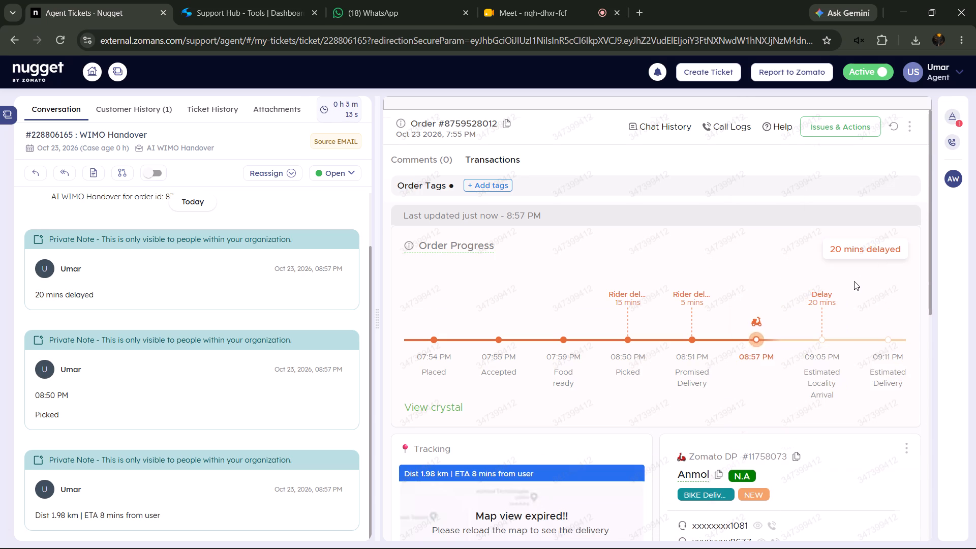
scroll(854, 281, "down", 2)
left_click(774, 287)
left_click(886, 385)
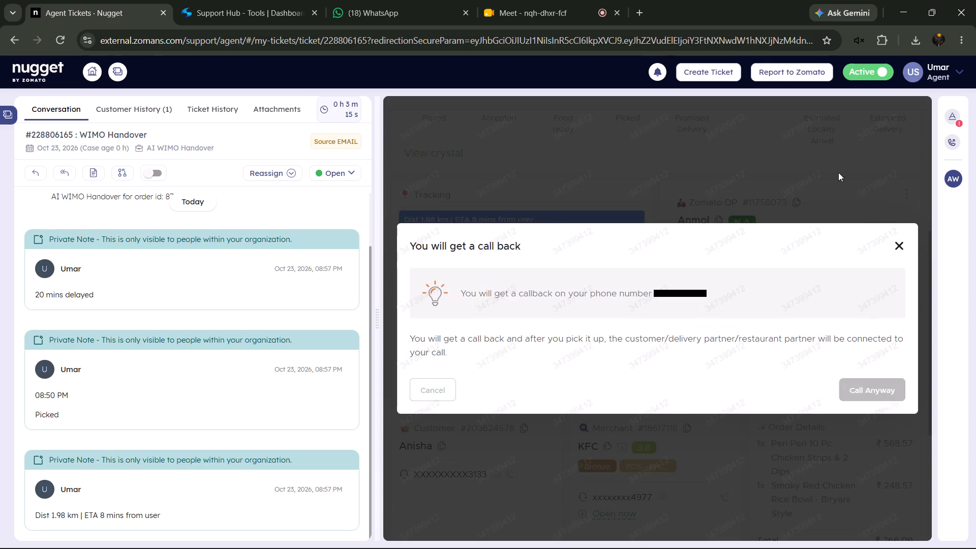
left_click(840, 162)
scroll(850, 273, "up", 8)
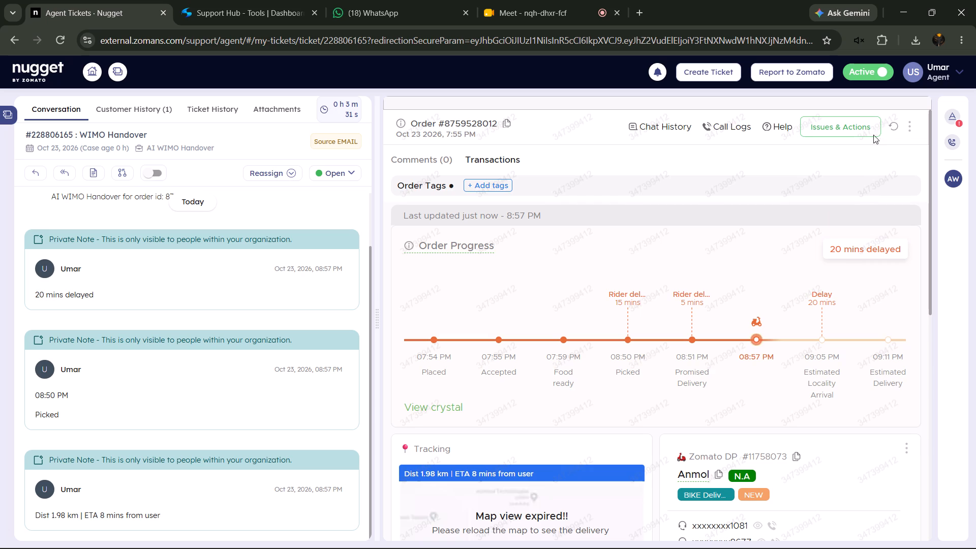
Refresh the order and start a private note with the copied tracking line "Dist 1.98 km | ETA 8 mins from user".
left_click(892, 125)
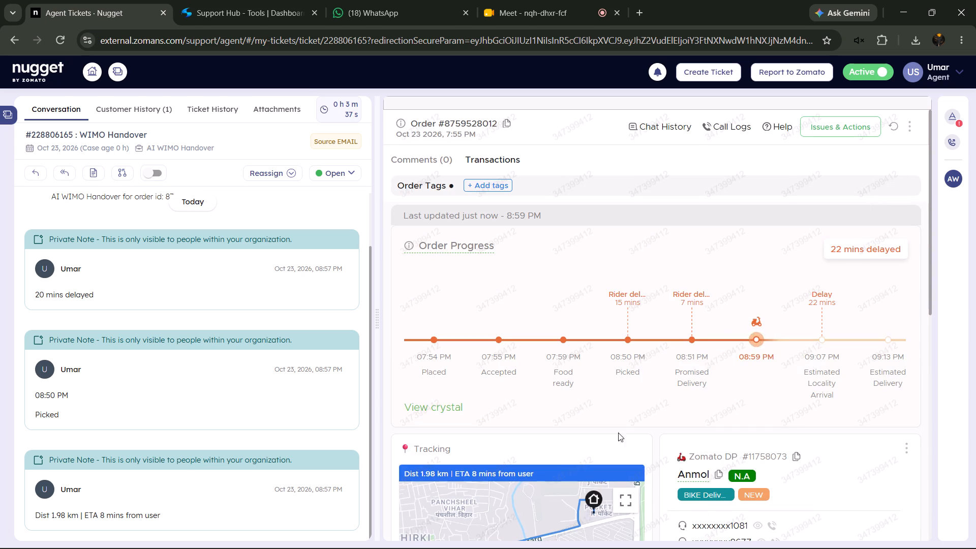
left_click_drag(566, 469, 351, 470)
right_click(454, 486)
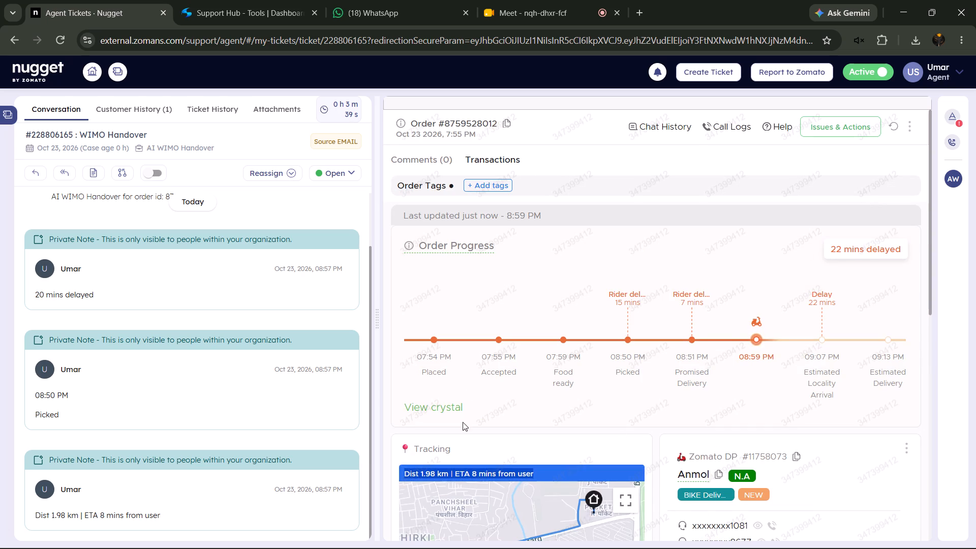
right_click(448, 474)
left_click(529, 288)
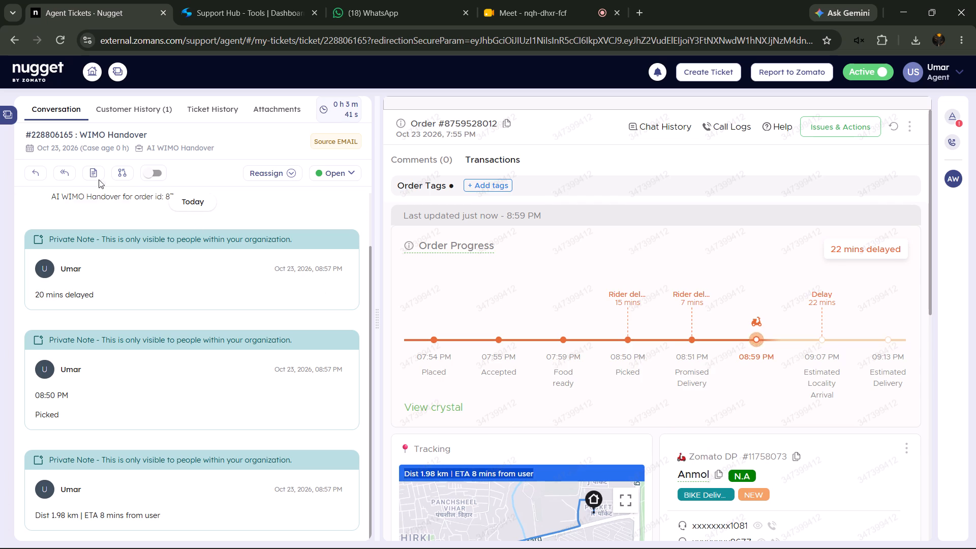
left_click(98, 178)
right_click(493, 319)
left_click(556, 178)
left_click(567, 161)
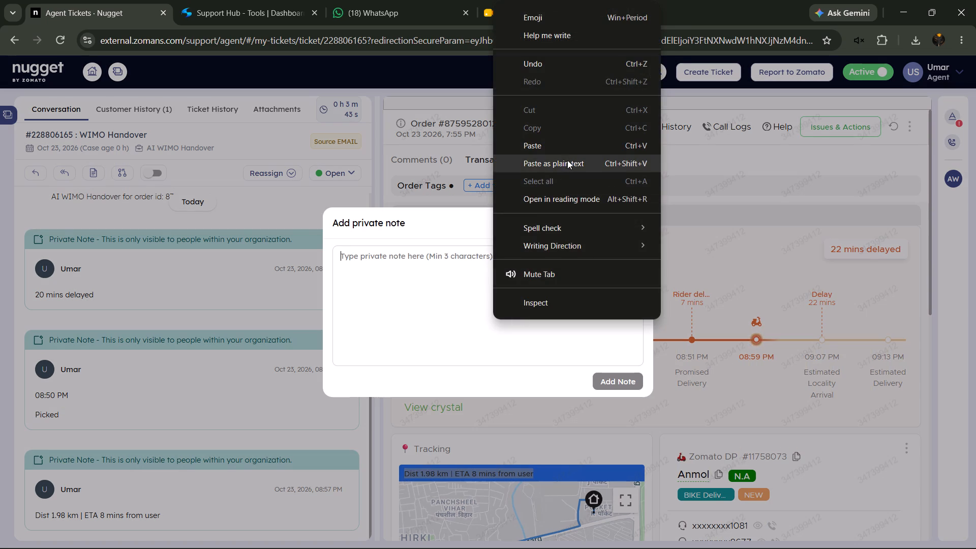
key("Return")
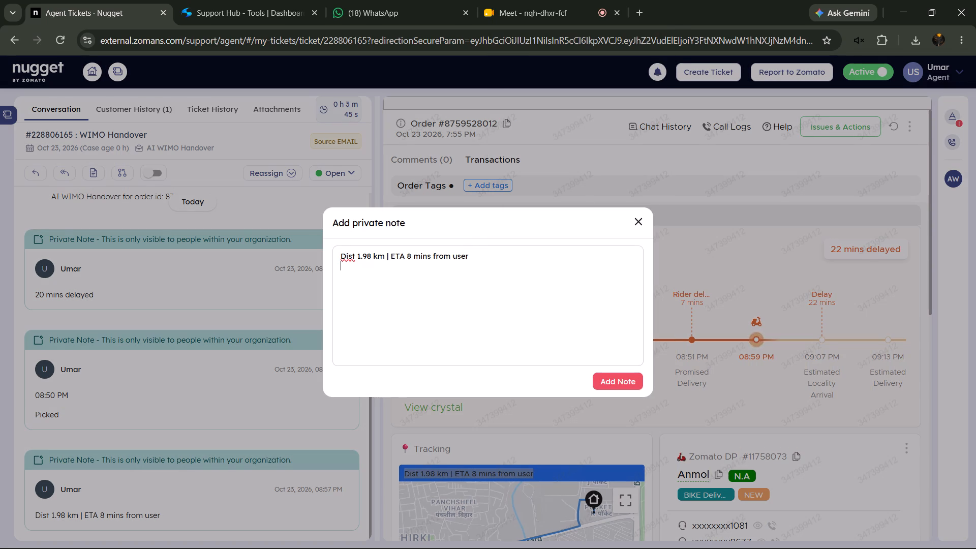
Add the line "some person said wrong number and other nu,b unresponsive, not moving" below the tracking line in the private note.
key("Return")
type("some person said")
key("space")
type("wrong number")
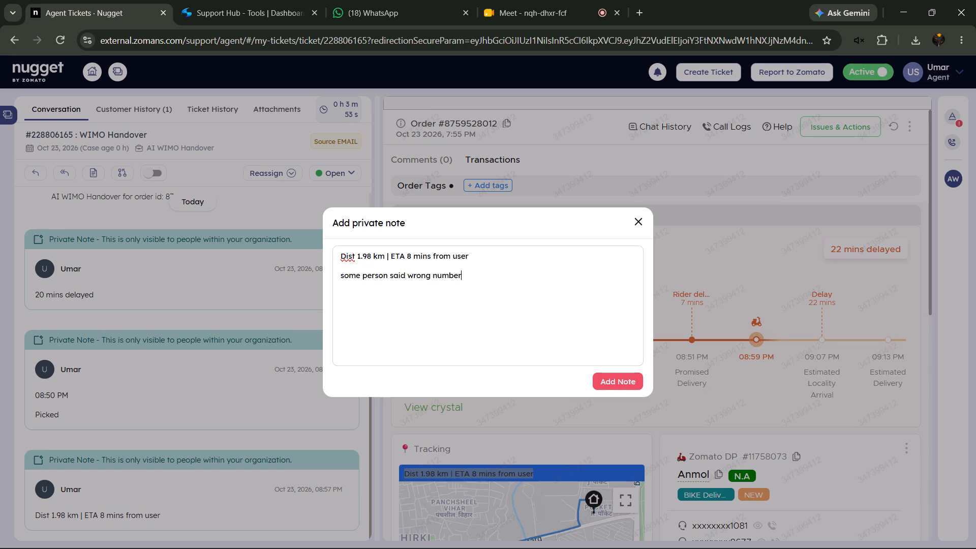
key("space")
type("and other nu,b unresponsive")
type(",")
key("space")
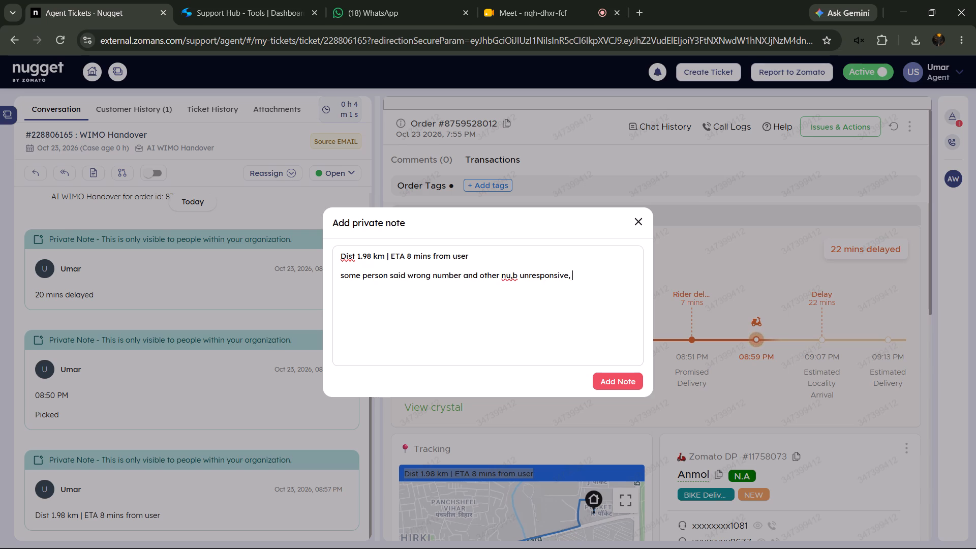
key("m")
key("BackSpace")
type("not moving")
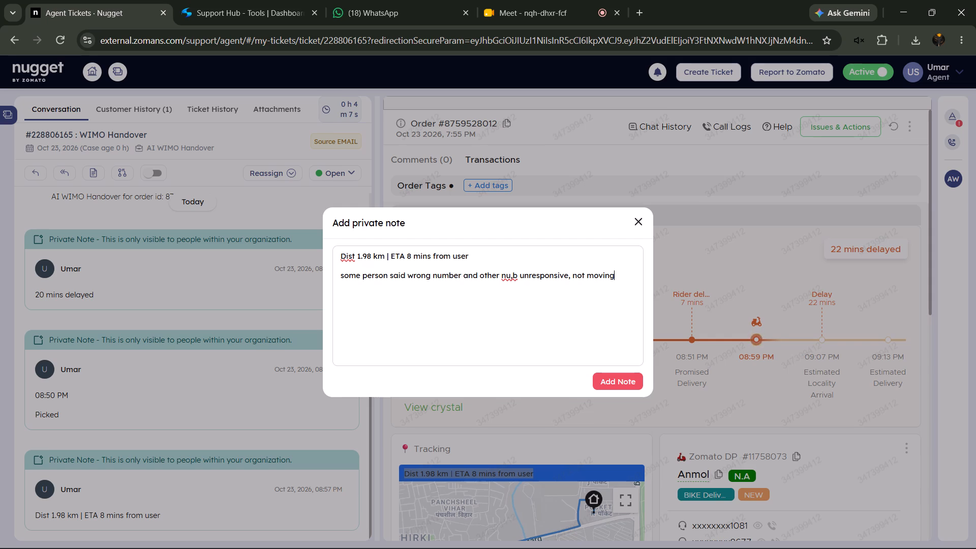
Refresh the order, append ", might be suspecious" to the drafted private note and add the note to the ticket.
left_click(640, 221)
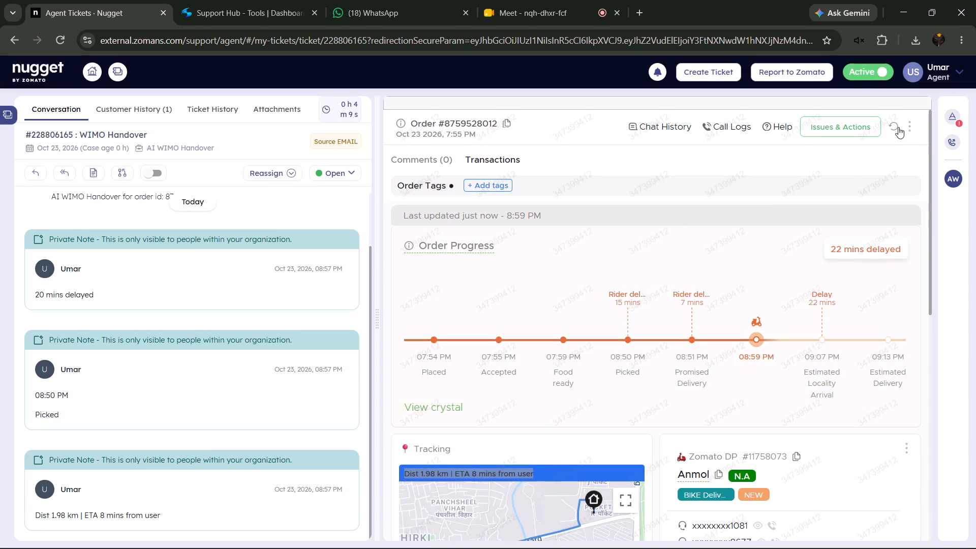
left_click(898, 127)
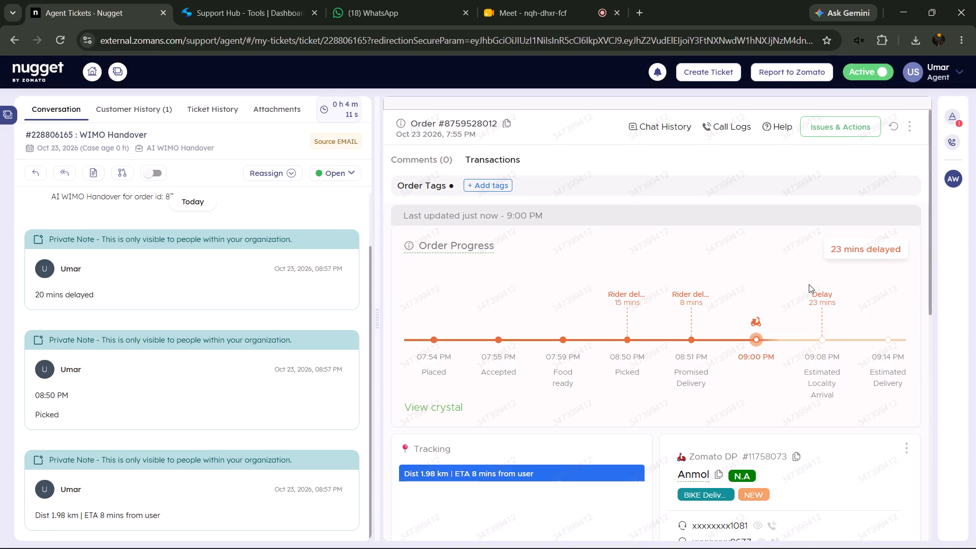
left_click(95, 175)
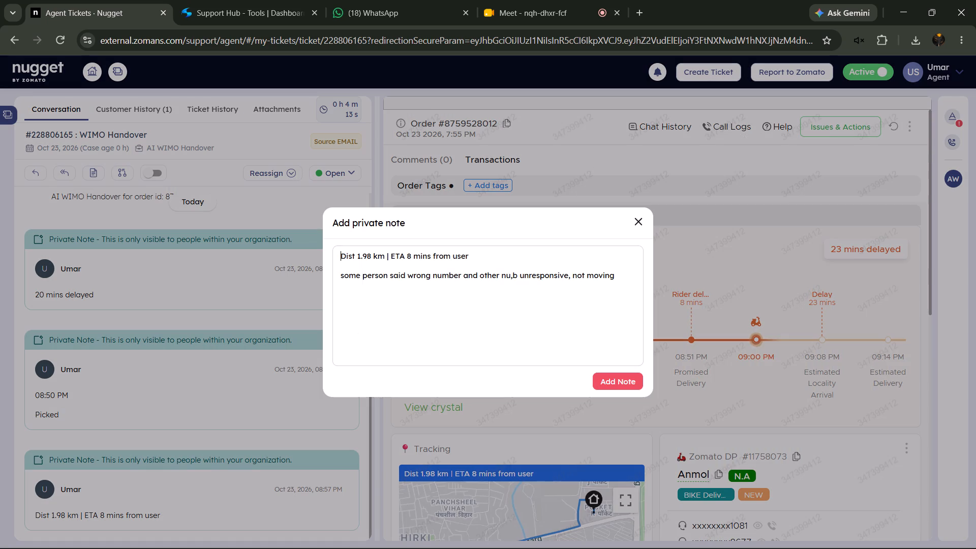
left_click(628, 272)
type(", might be suspecious")
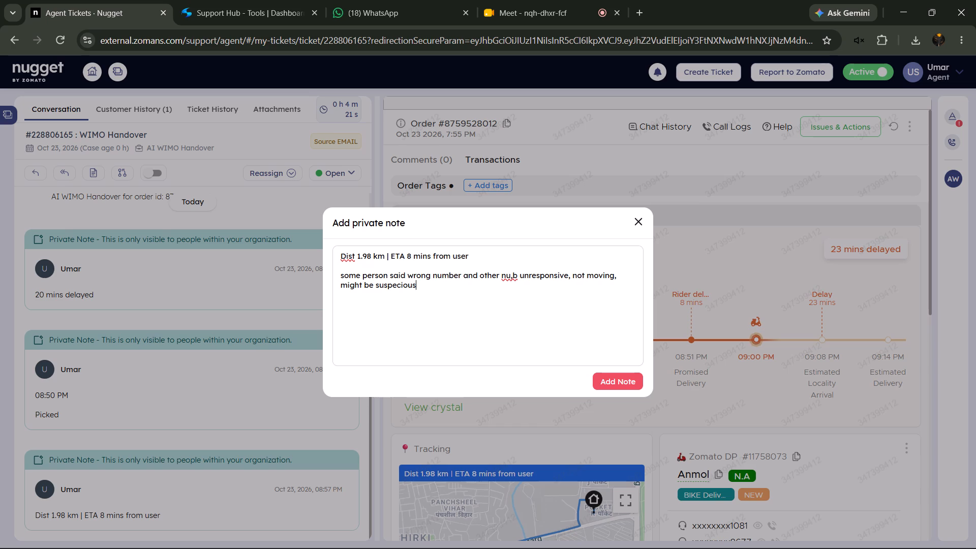
left_click(605, 384)
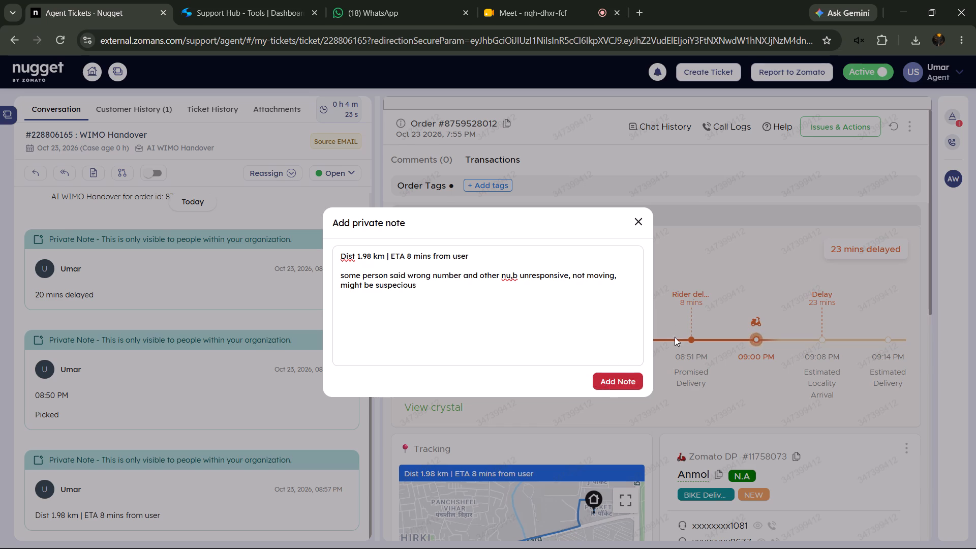
Clear the Other Delay Reason text and the Order Status Expected Time value in the ticket properties.
left_click(952, 112)
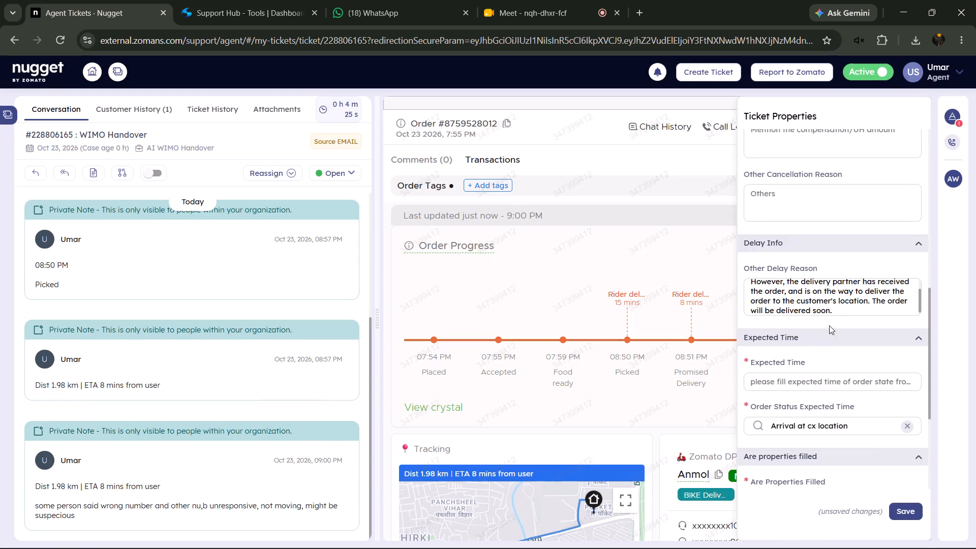
left_click_drag(841, 312, 692, 255)
key("BackSpace")
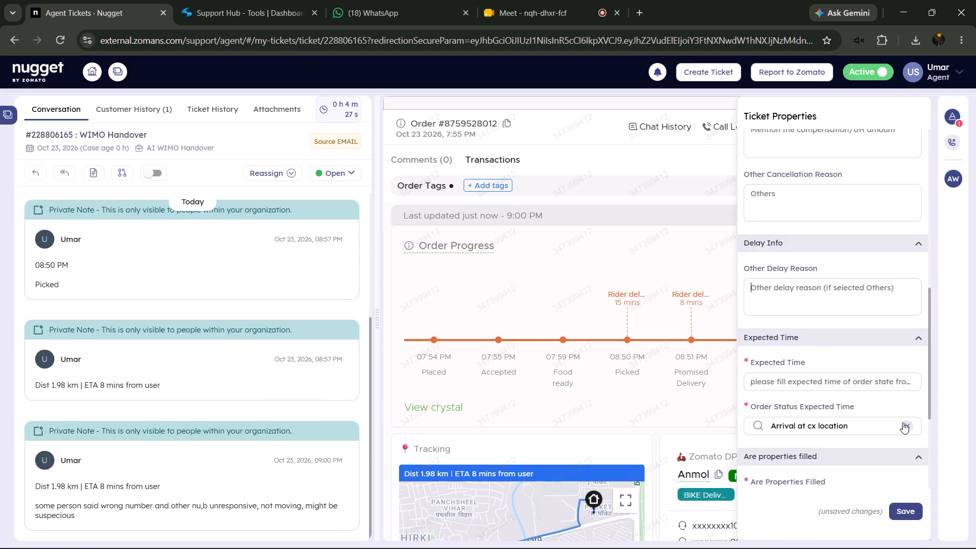
left_click(904, 422)
Change the ticket's next action to Escalate to agent and save the ticket properties.
scroll(851, 363, "up", 4)
left_click(825, 220)
left_click(808, 256)
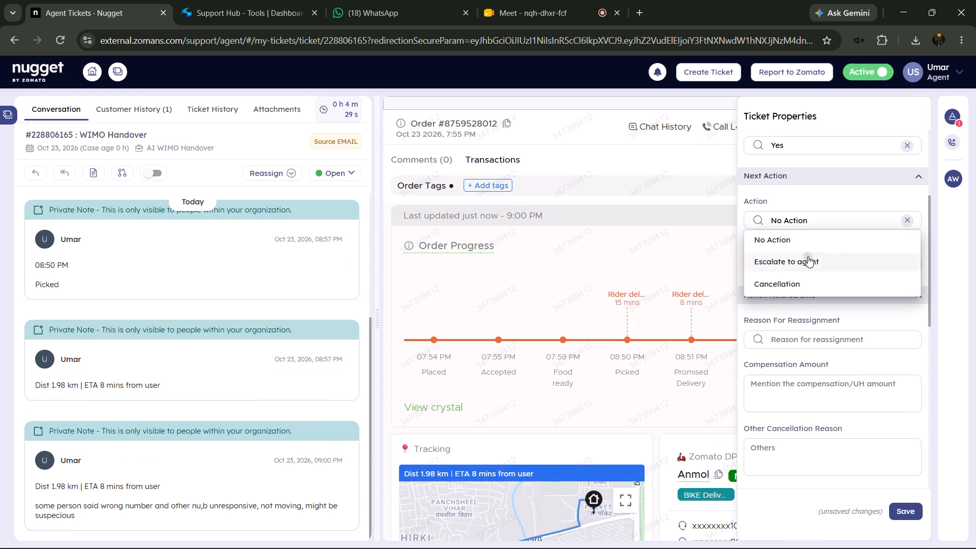
left_click(808, 261)
left_click(796, 279)
scroll(811, 279, "down", 8)
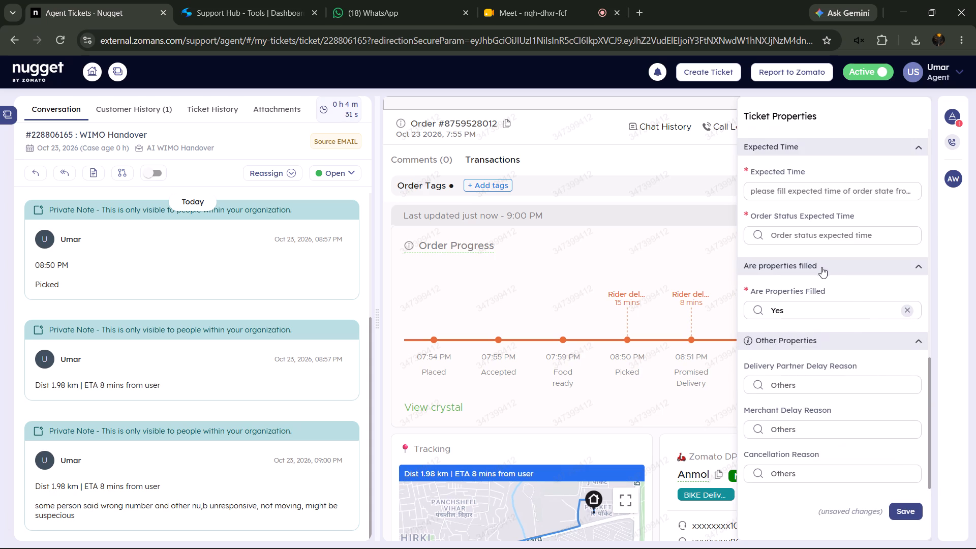
left_click(912, 511)
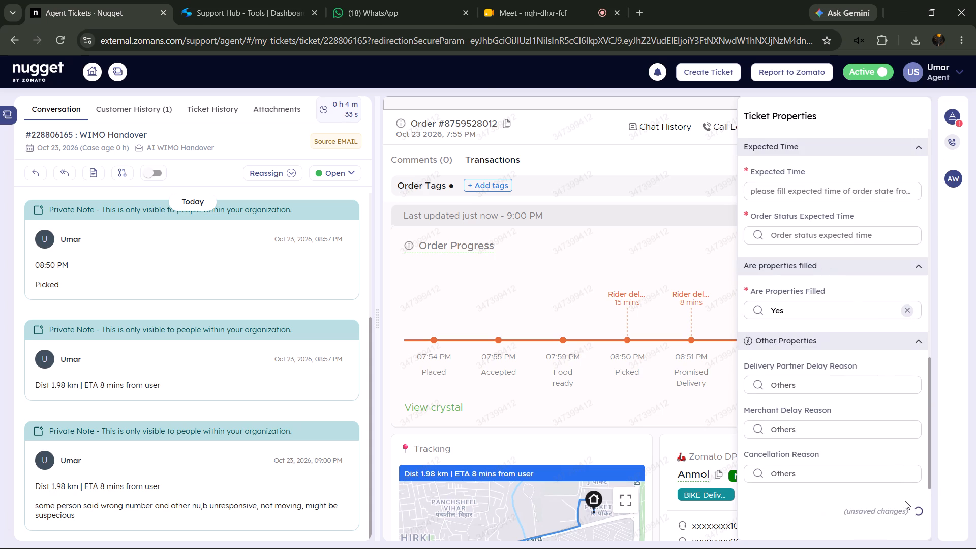
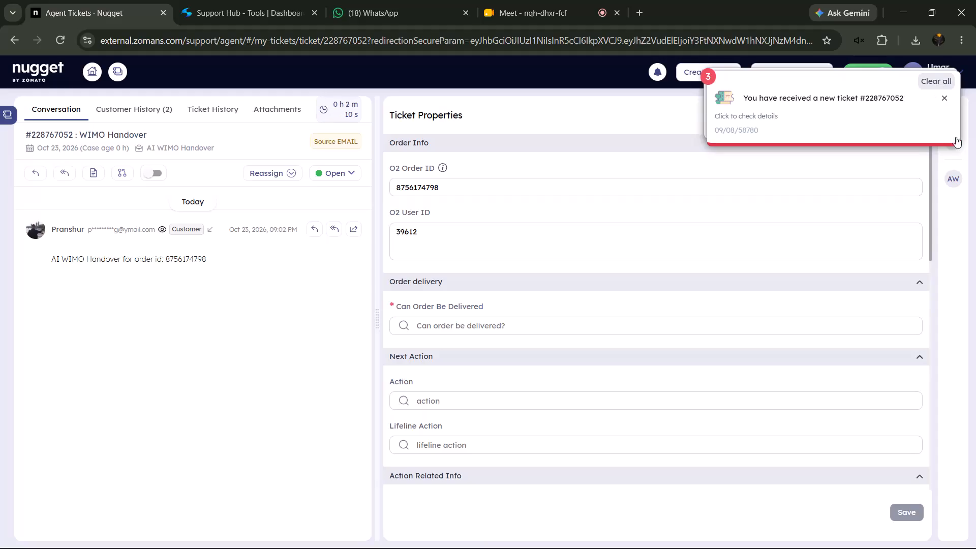
left_click(954, 183)
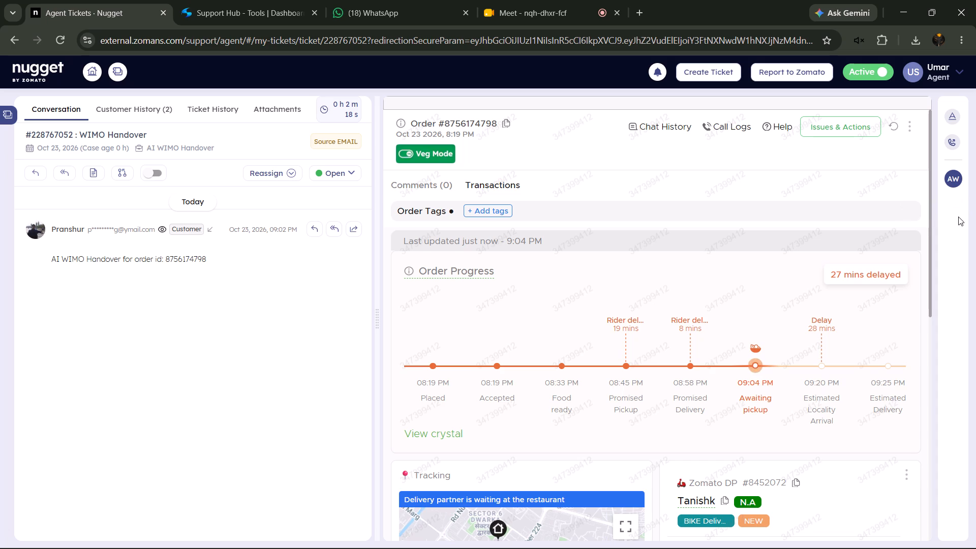
left_click_drag(823, 277, 920, 266)
right_click(856, 270)
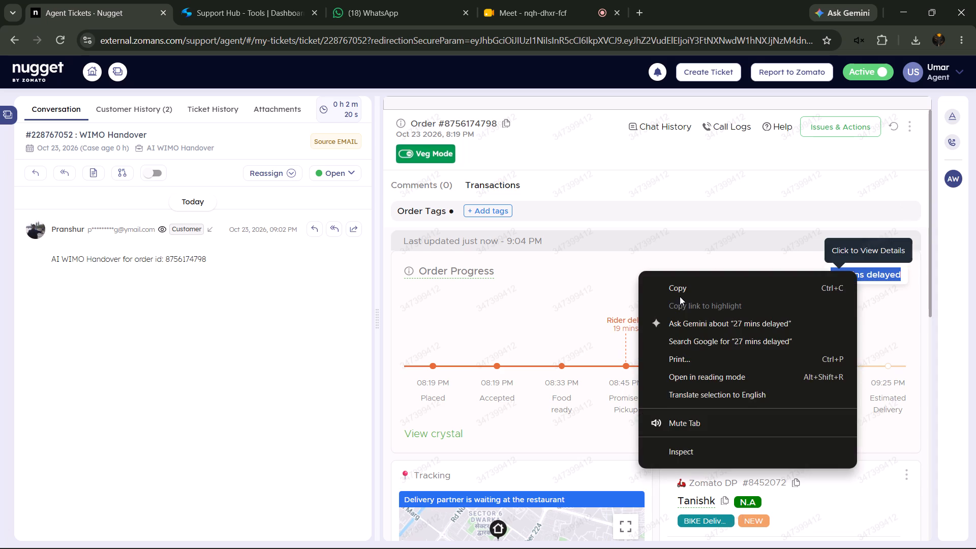
left_click(692, 287)
left_click(86, 174)
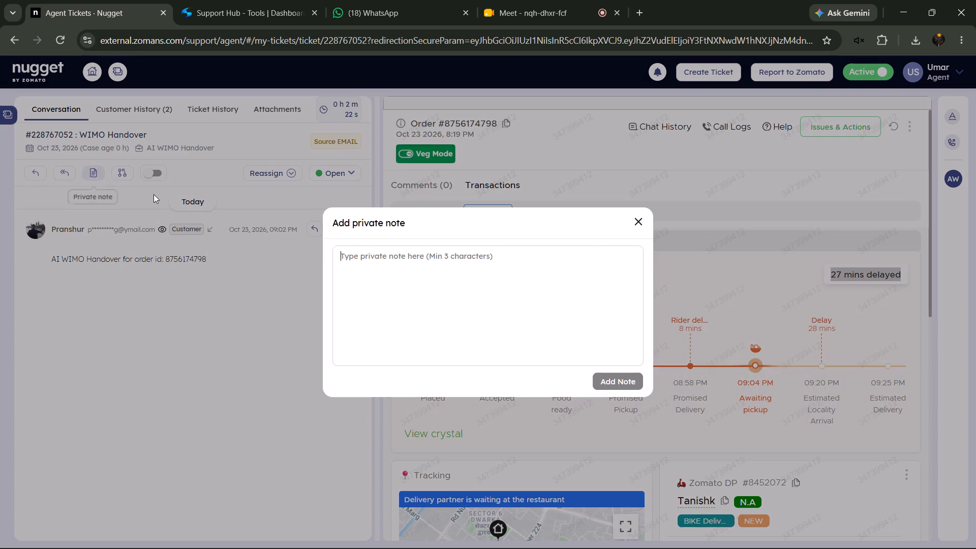
right_click(423, 288)
left_click(499, 373)
left_click(635, 387)
Copy the current order progress stage, "09:04 PM Awaiting pickup", and add it to the ticket as a private note.
left_click_drag(733, 388, 770, 415)
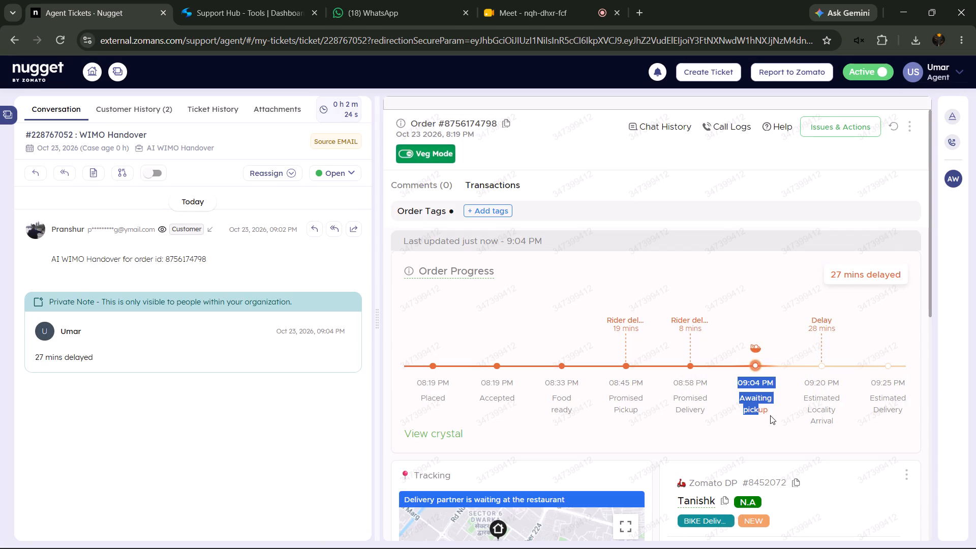
left_click_drag(770, 415, 774, 417)
right_click(761, 407)
left_click(602, 220)
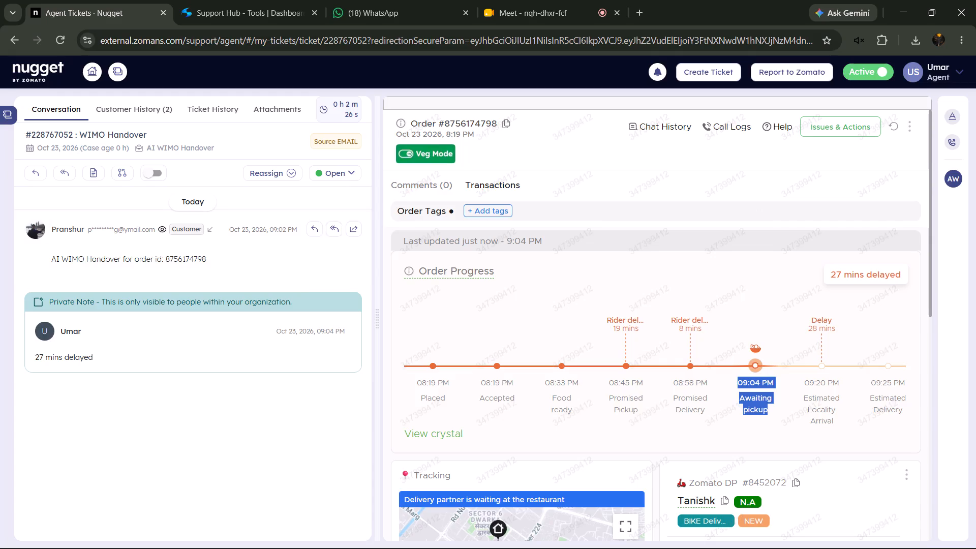
left_click(98, 174)
right_click(418, 273)
left_click(493, 368)
left_click(630, 387)
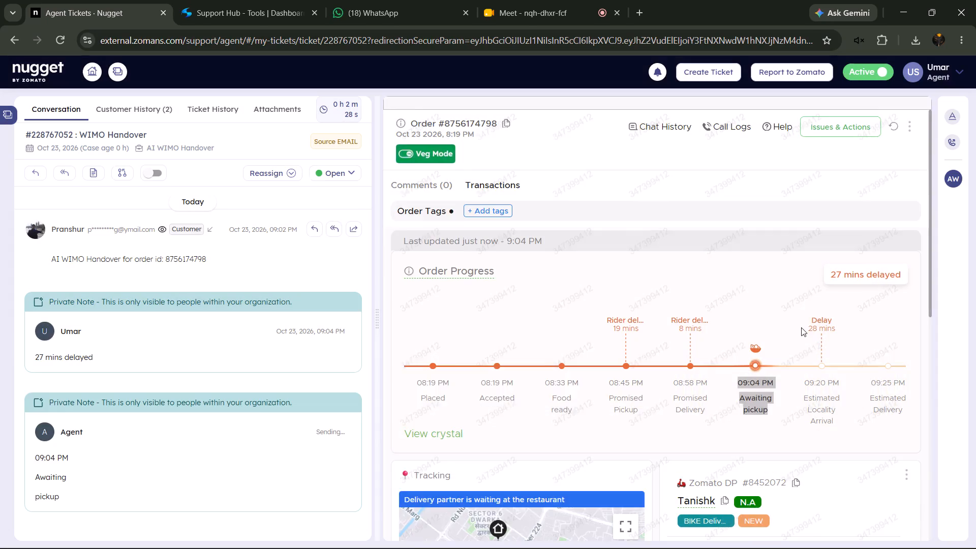
Request a callback that connects to the delivery partner's first listed number.
scroll(802, 326, "down", 2)
double_click(771, 419)
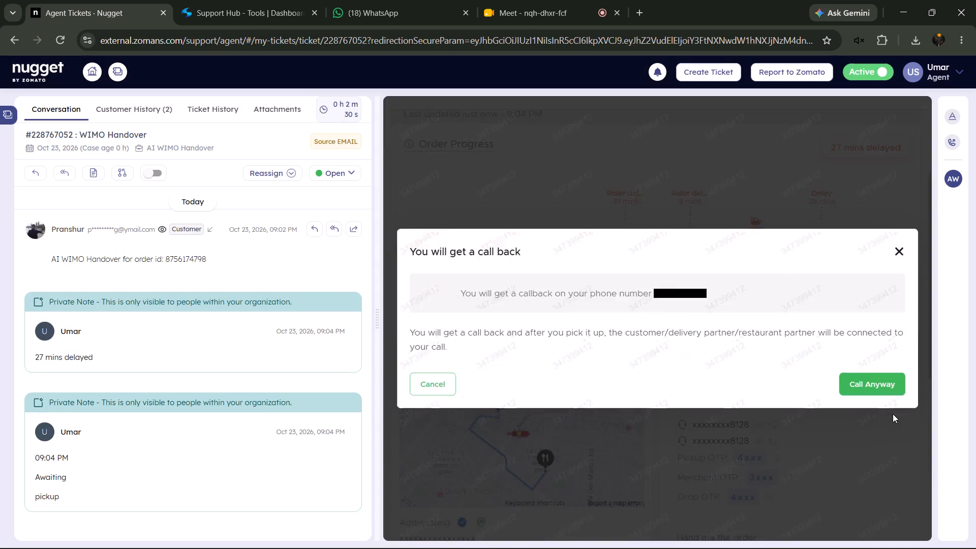
left_click(893, 414)
left_click(773, 422)
left_click(879, 387)
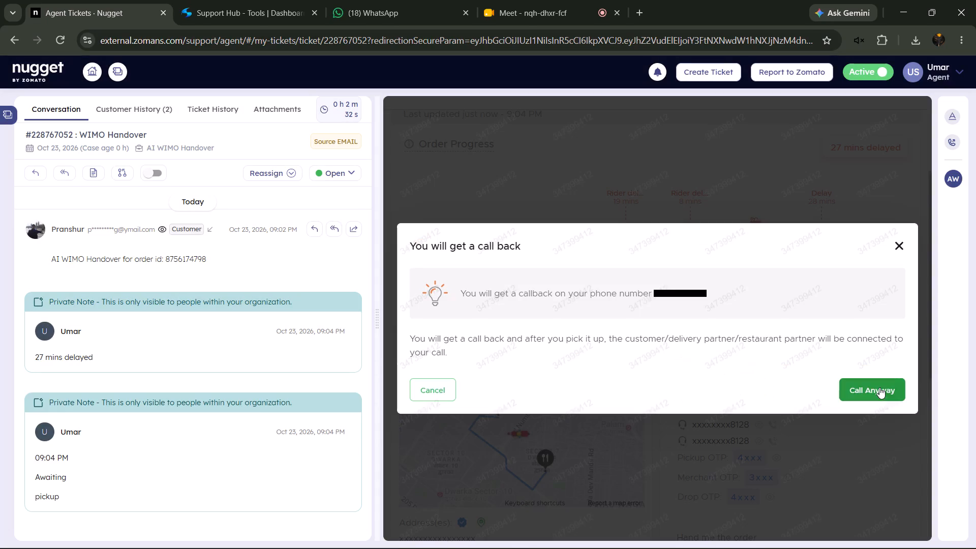
left_click(782, 206)
Copy the tracking status "Delivery partner is waiting at the restaurant" and add it to the ticket as a private note.
left_click_drag(583, 364, 398, 361)
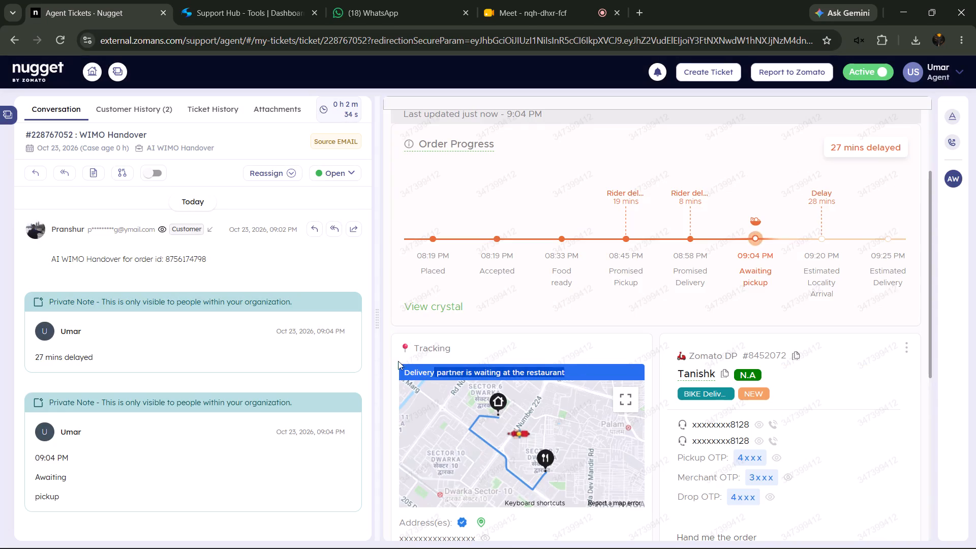
left_click_drag(398, 361, 382, 360)
right_click(406, 367)
left_click(453, 190)
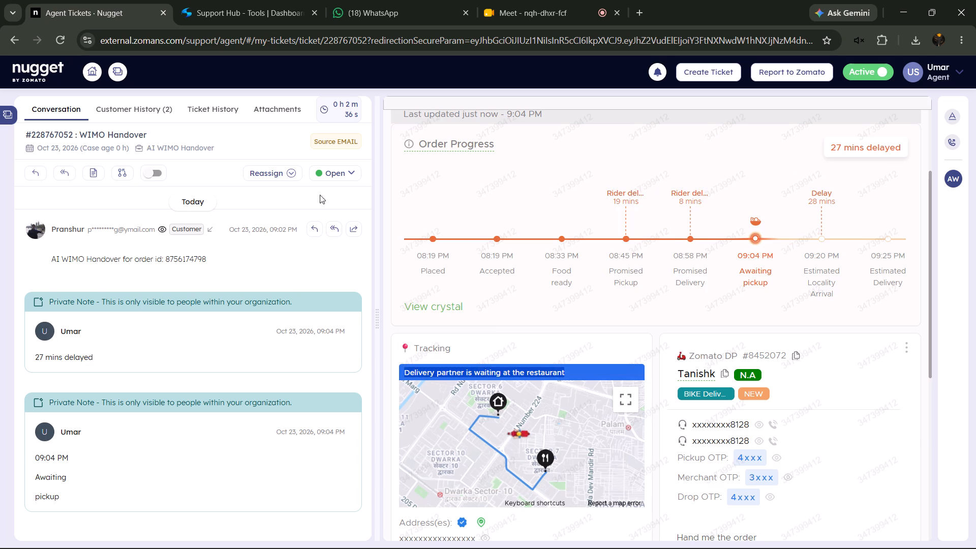
left_click(85, 172)
right_click(441, 283)
left_click(519, 366)
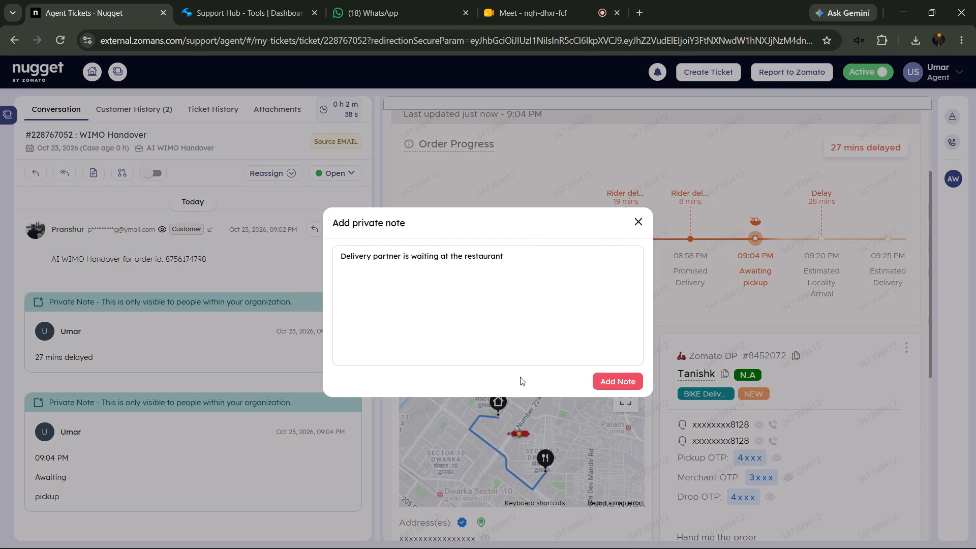
left_click(619, 384)
scroll(877, 395, "up", 3)
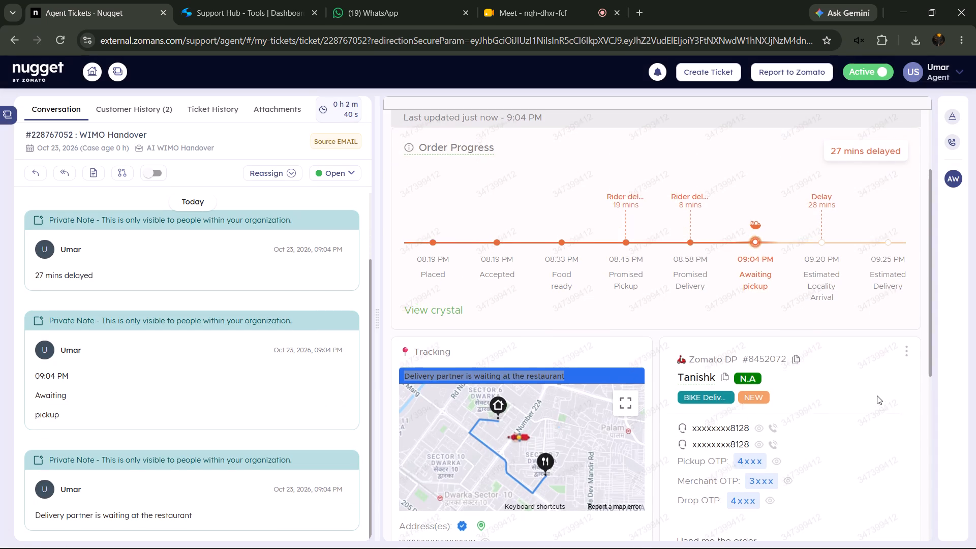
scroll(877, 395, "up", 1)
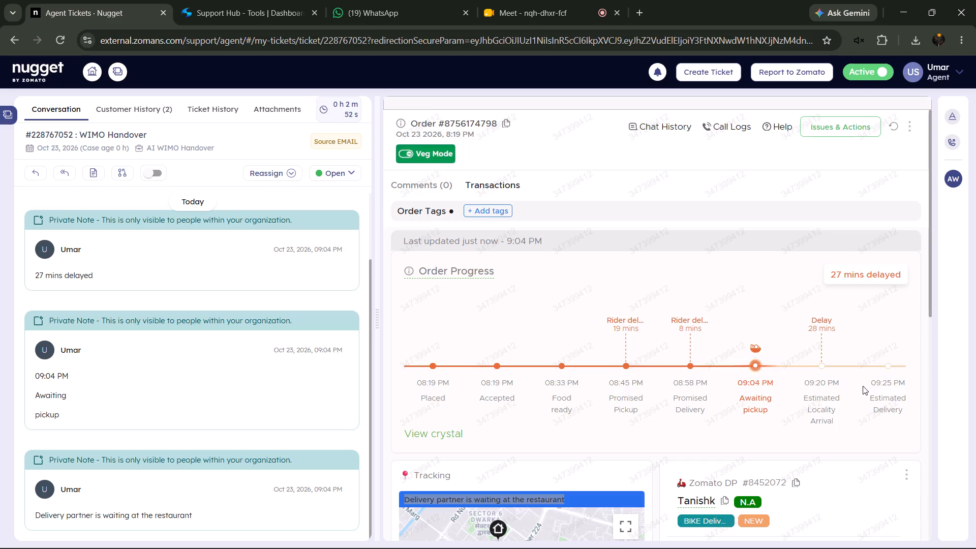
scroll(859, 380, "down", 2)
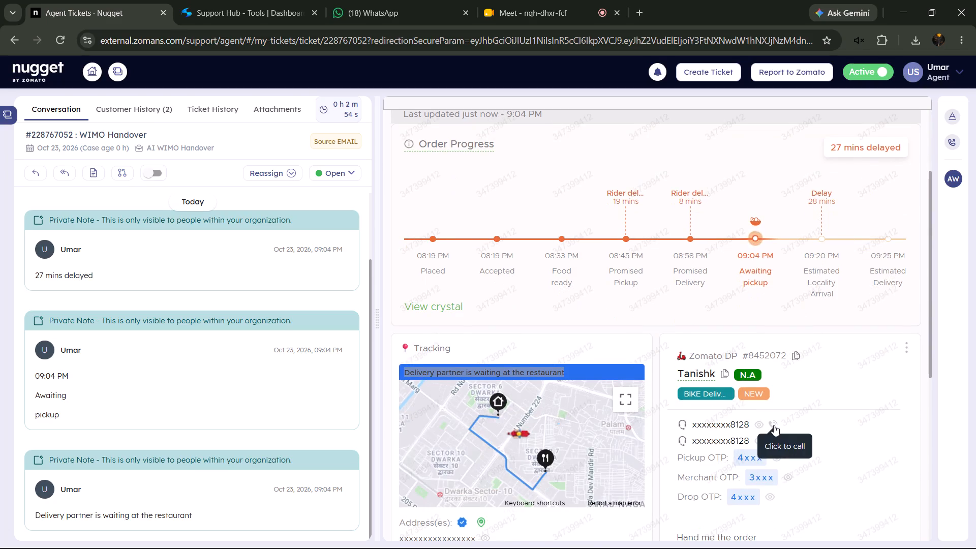
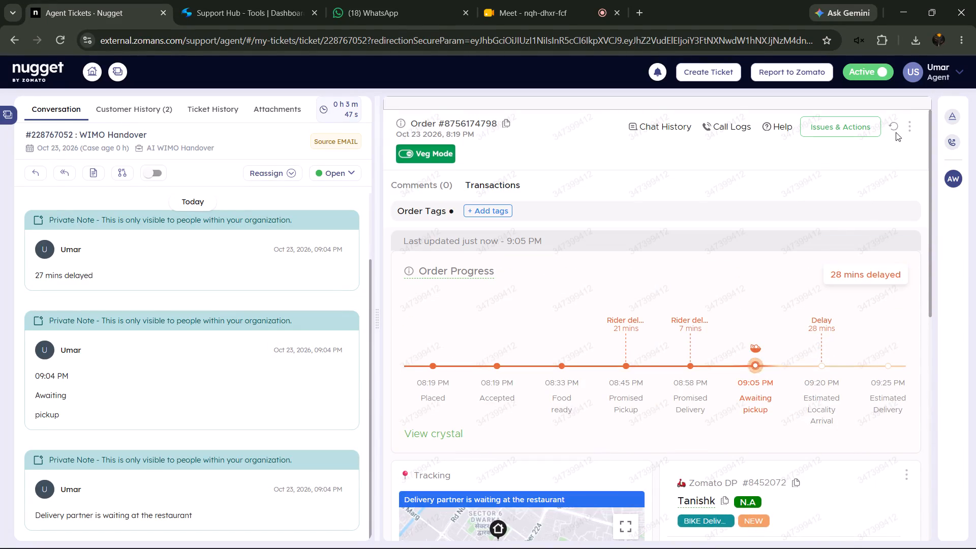
Refresh the order data and check the updated order progress and delivery partner tracking.
left_click(896, 126)
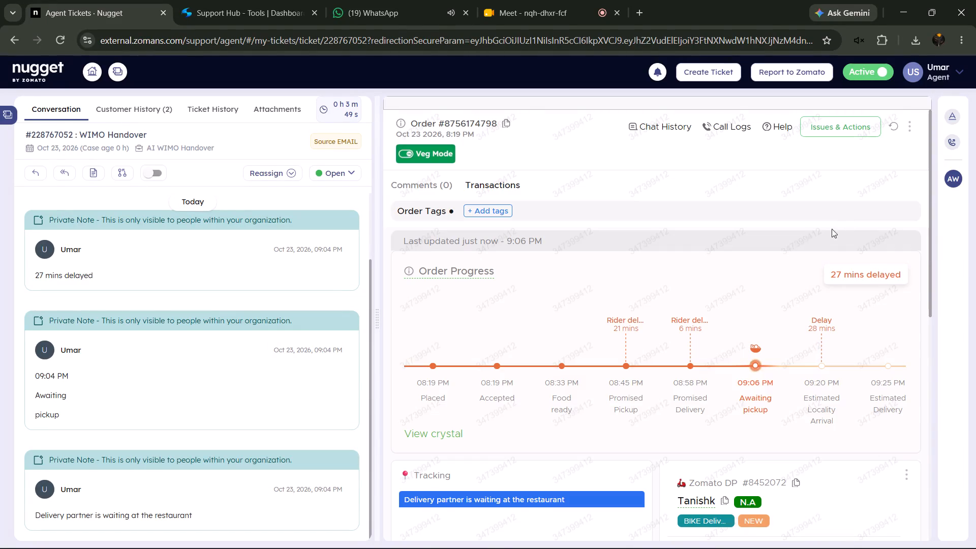
scroll(787, 246, "down", 4)
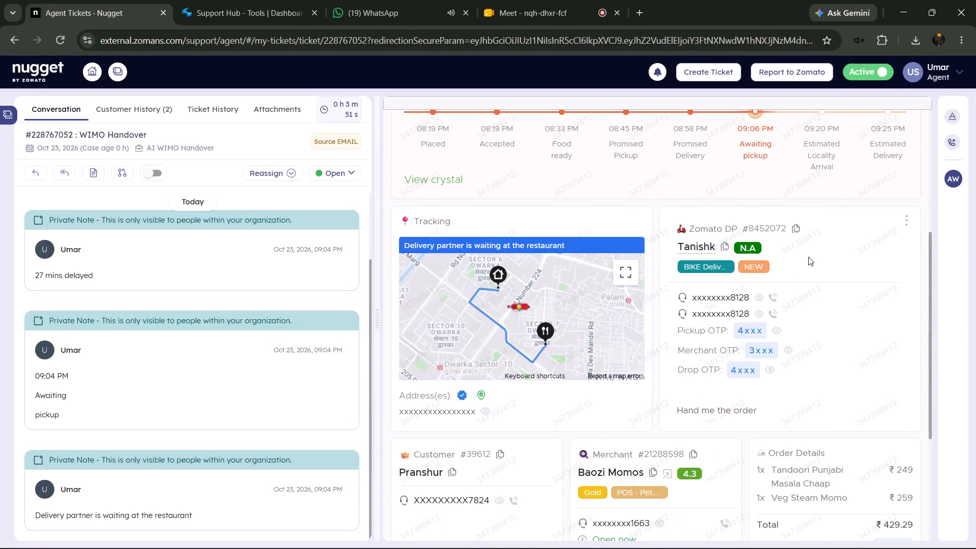
scroll(821, 291, "up", 4)
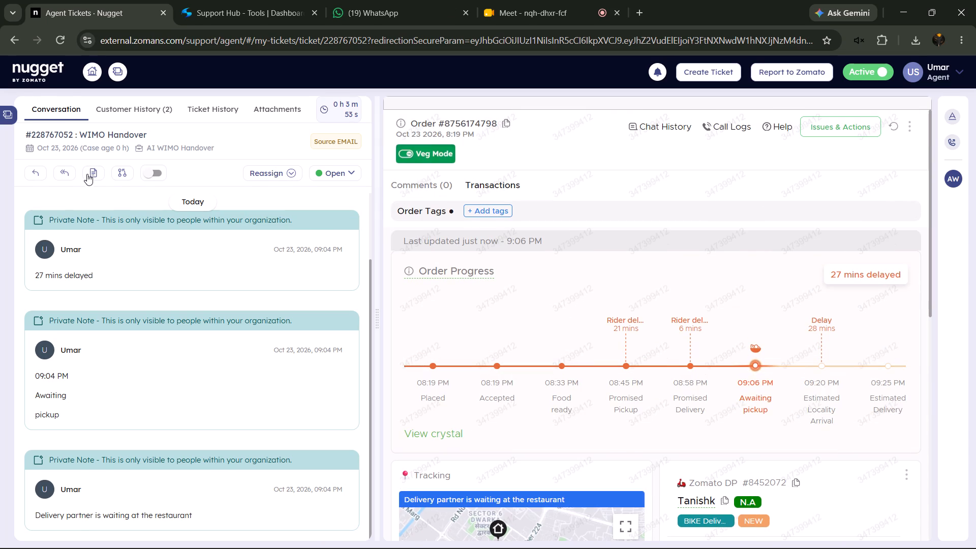
Open a new private note on the WIMO Handover ticket and begin its text with "mx".
left_click(87, 177)
left_click(418, 294)
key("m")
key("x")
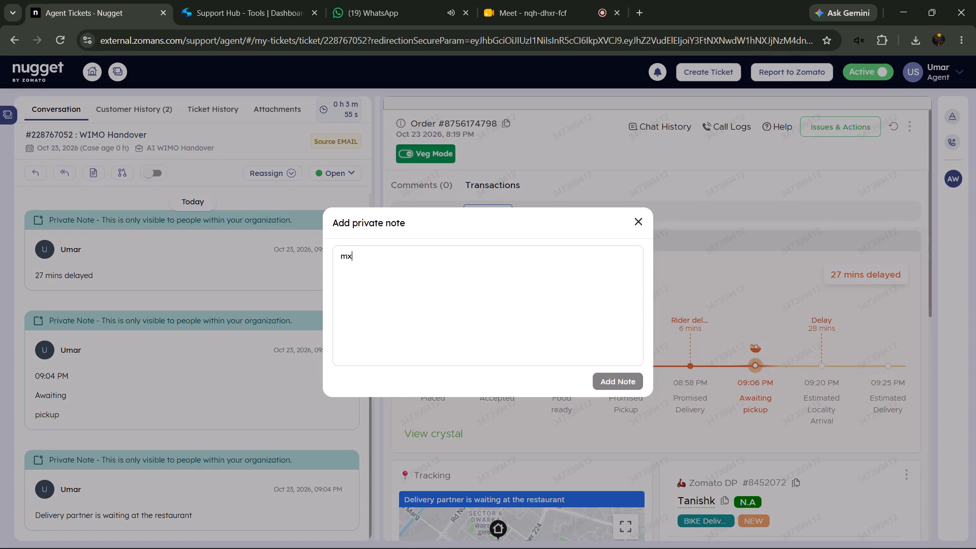
Finish the private note so it reads "mx connected" and add it to the ticket.
key("space")
key("c")
key("o")
key("n")
key("n")
key("e")
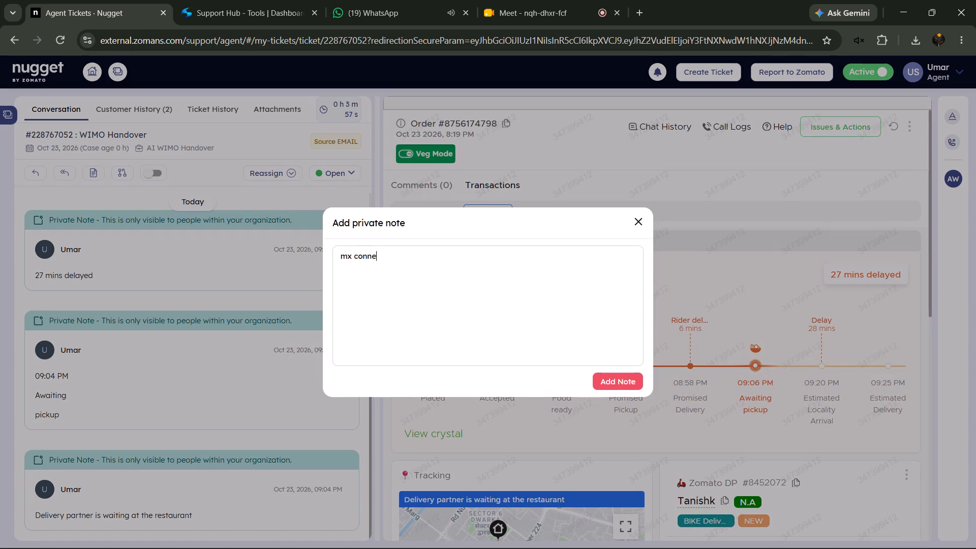
key("c")
key("t")
key("e")
key("d")
left_click(638, 221)
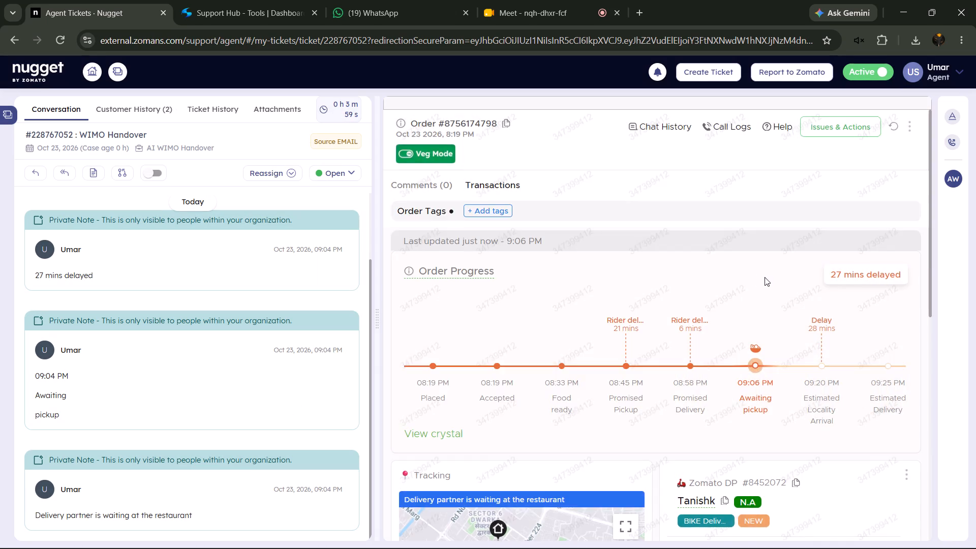
scroll(765, 277, "down", 5)
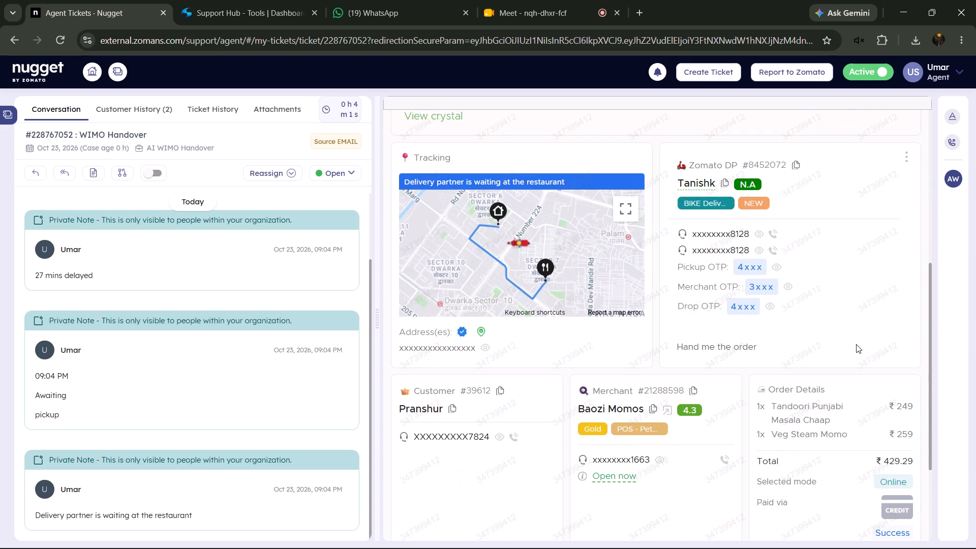
scroll(856, 344, "up", 4)
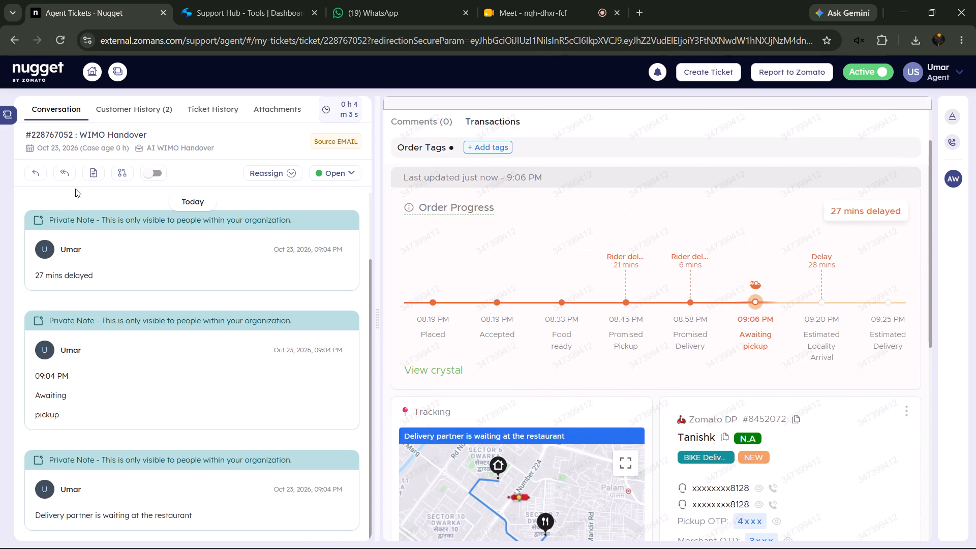
left_click(92, 176)
left_click(622, 383)
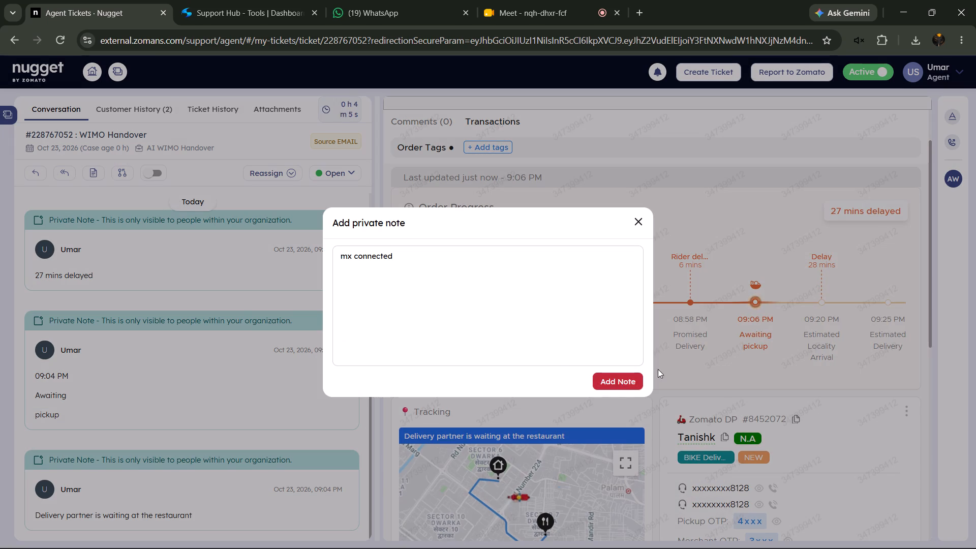
Set Can Order Be Delivered and Are Properties Filled to Yes, and choose the first Action and Lifeline Action options in the ticket properties.
scroll(843, 312, "up", 5)
left_click(893, 129)
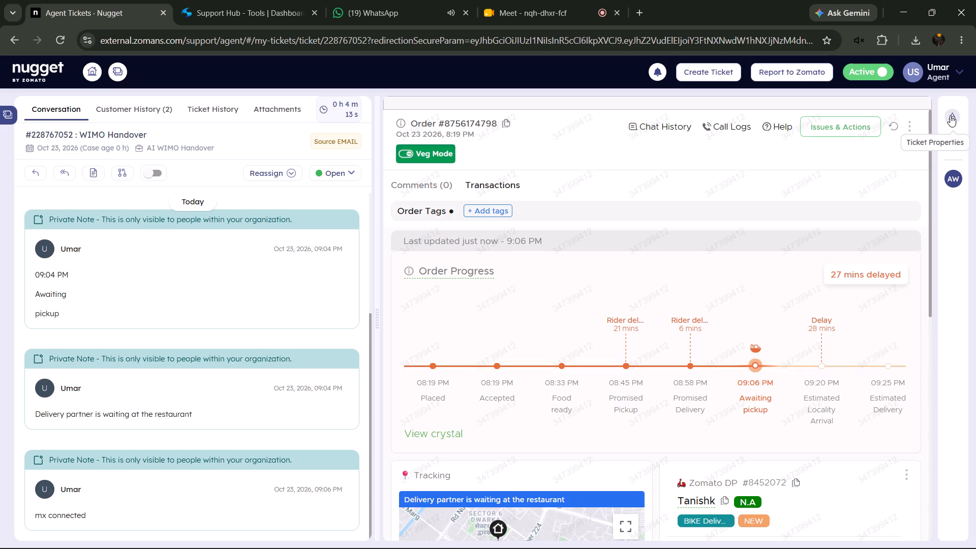
left_click(820, 331)
left_click(804, 342)
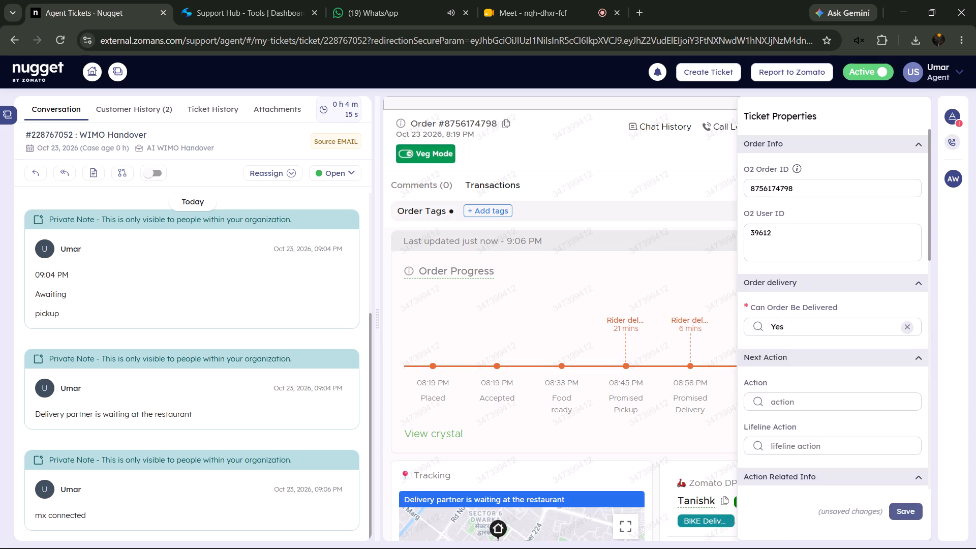
scroll(858, 187, "down", 3)
left_click(827, 208)
left_click(812, 229)
left_click_drag(809, 255, 808, 260)
left_click(805, 268)
scroll(804, 279, "down", 4)
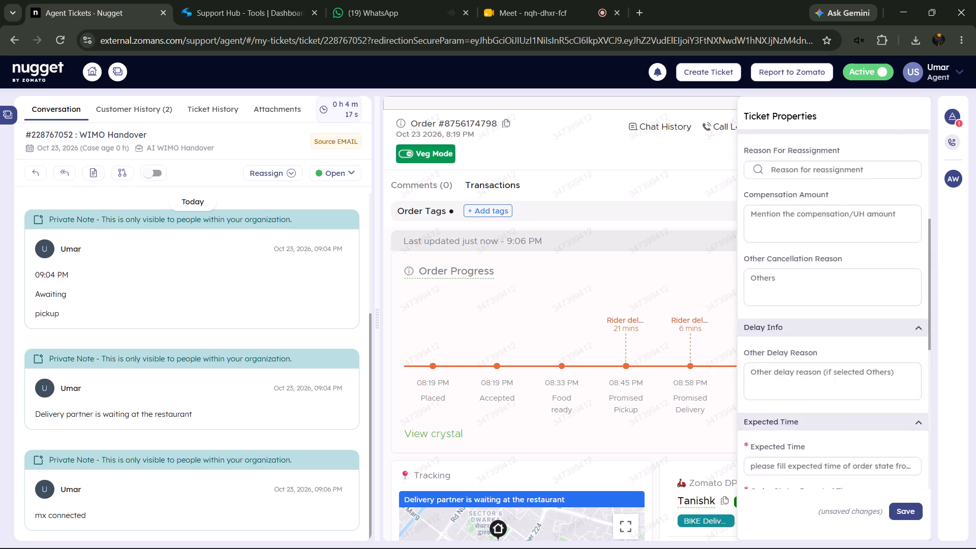
scroll(808, 275, "down", 4)
left_click(831, 312)
left_click(818, 328)
scroll(821, 327, "up", 2)
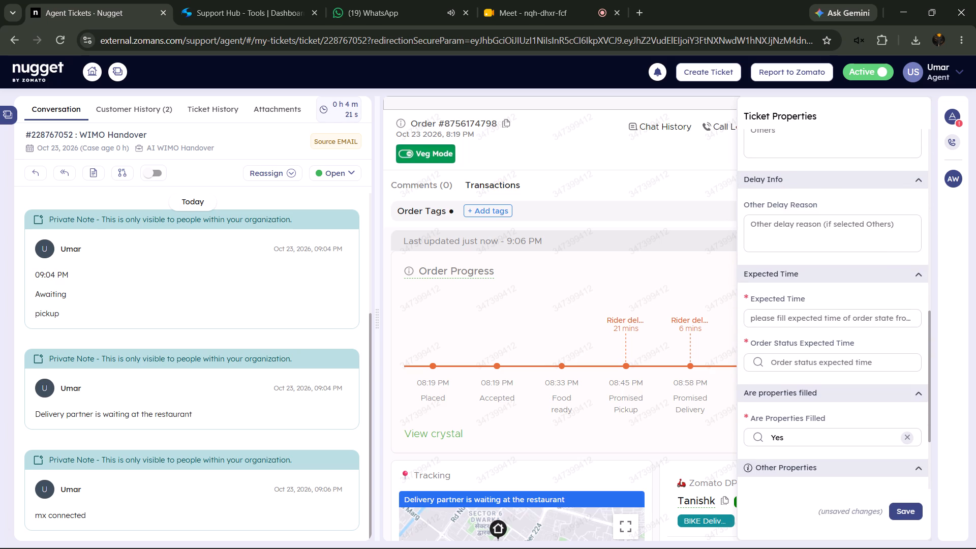
left_click(678, 194)
left_click(950, 114)
left_click(893, 127)
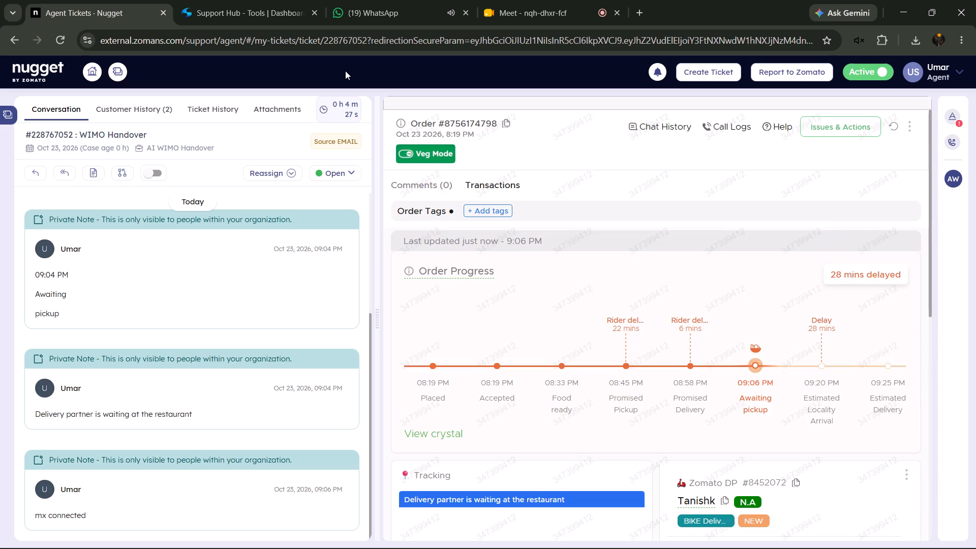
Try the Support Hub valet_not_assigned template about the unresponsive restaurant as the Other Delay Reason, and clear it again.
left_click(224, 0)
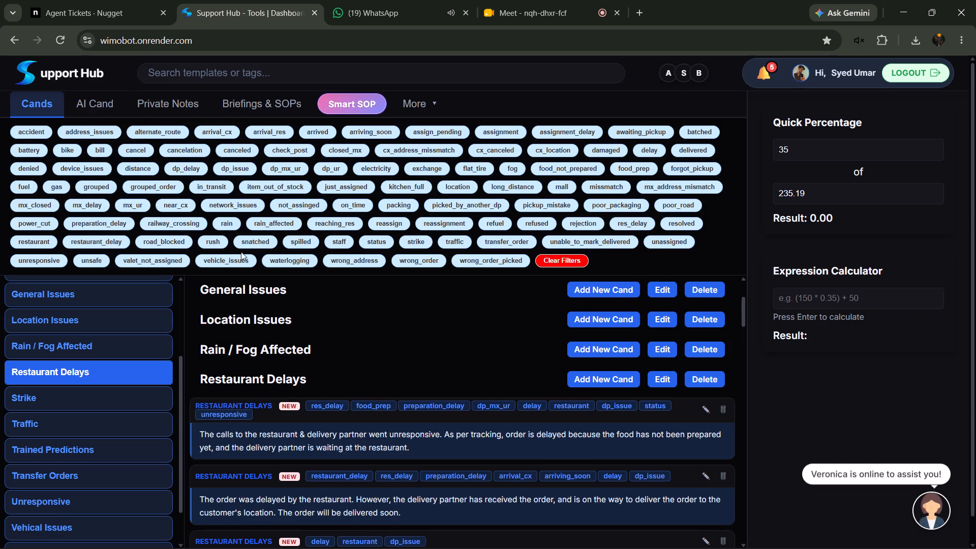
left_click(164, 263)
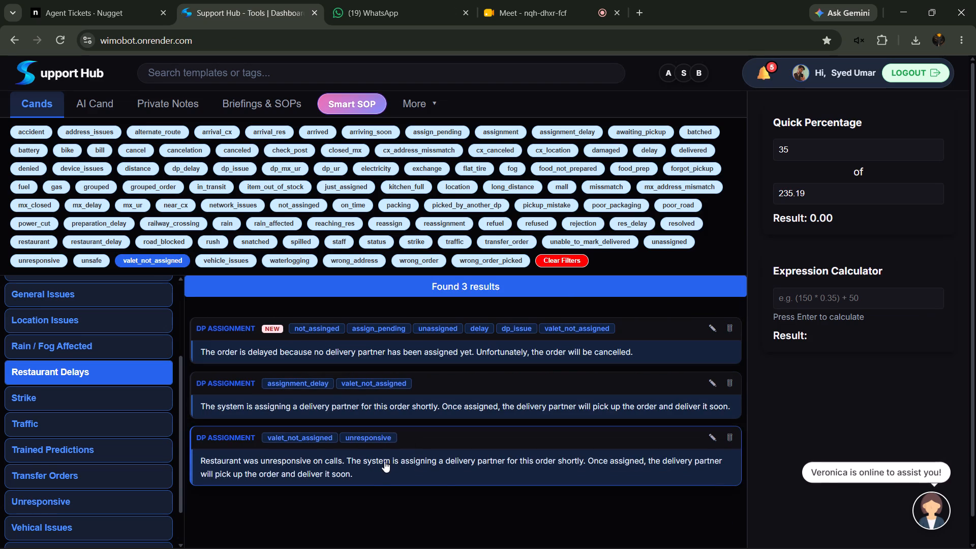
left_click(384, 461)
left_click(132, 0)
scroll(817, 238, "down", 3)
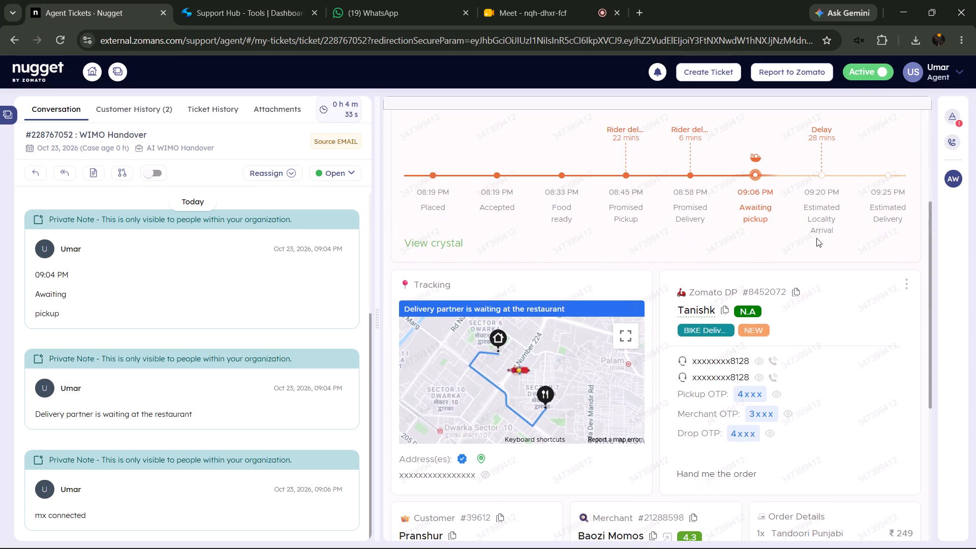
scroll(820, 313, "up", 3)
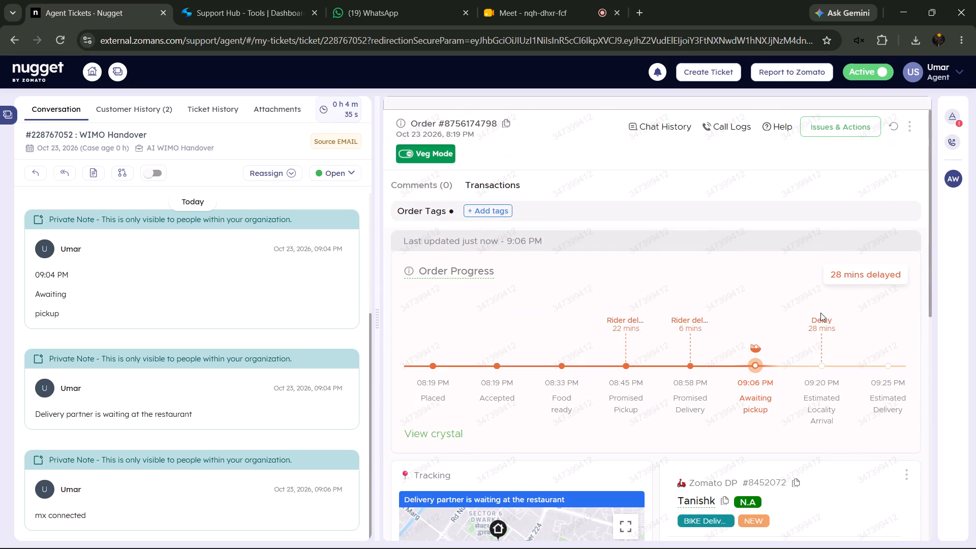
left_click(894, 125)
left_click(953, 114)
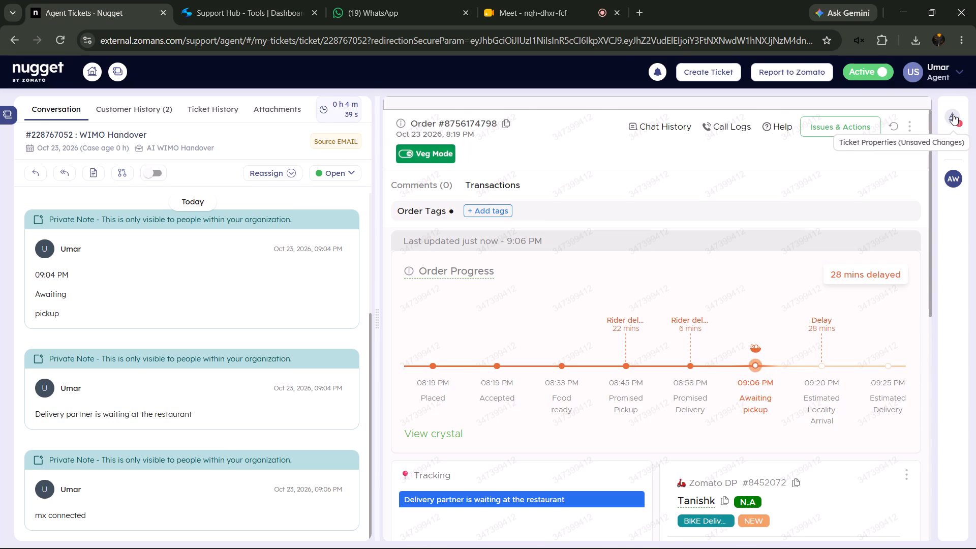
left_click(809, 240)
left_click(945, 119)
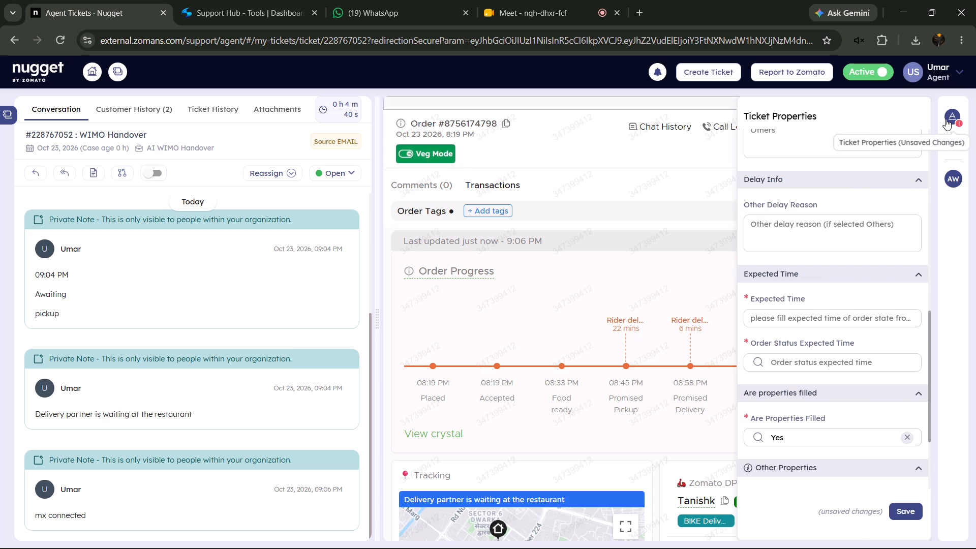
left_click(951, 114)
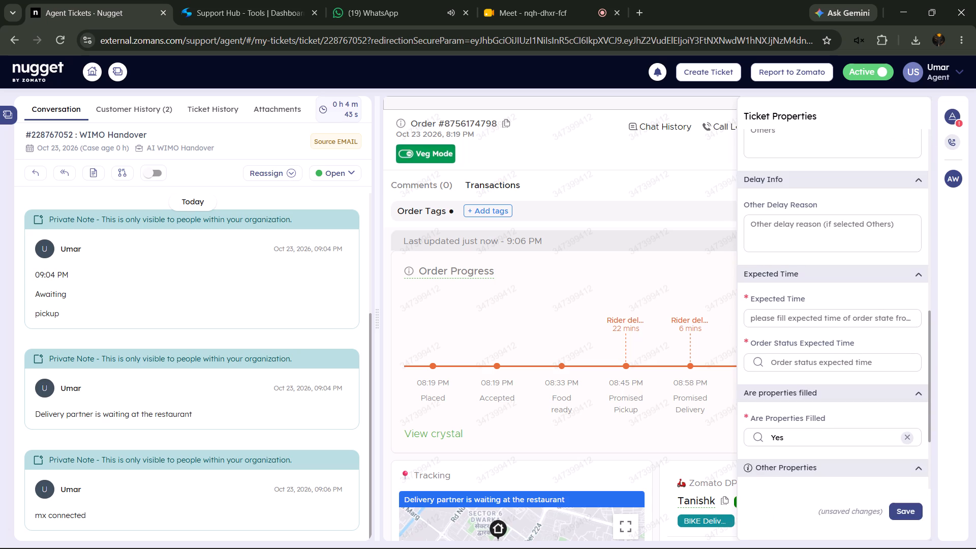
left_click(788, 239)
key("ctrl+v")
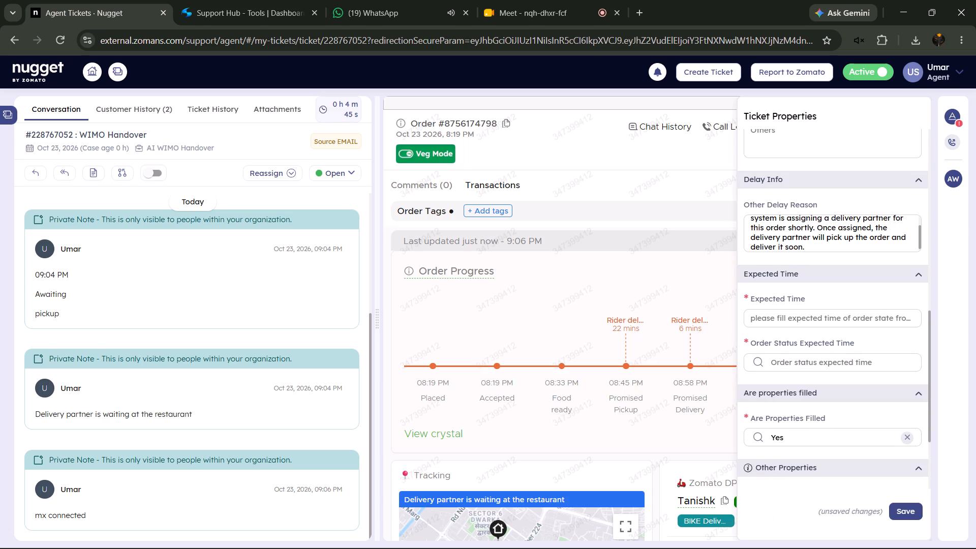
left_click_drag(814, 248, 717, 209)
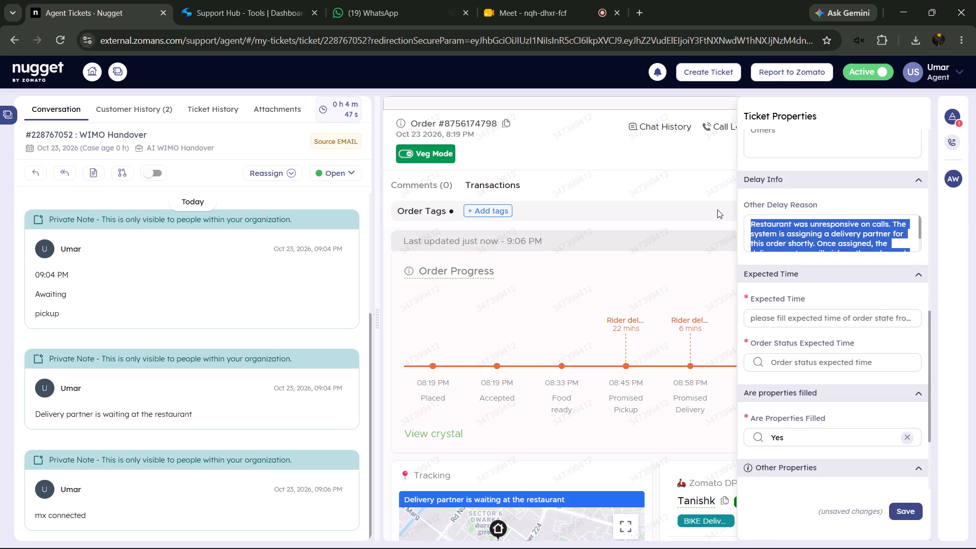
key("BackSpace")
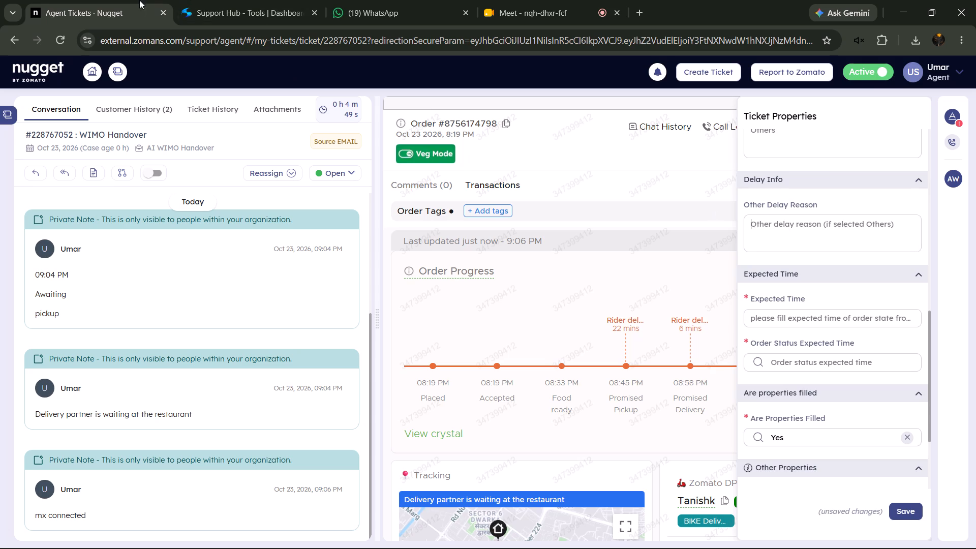
Copy the forgot_pickup template starting "According to the restaurant partner" from Support Hub into Other Delay Reason and refresh the order.
left_click(251, 0)
left_click(167, 254)
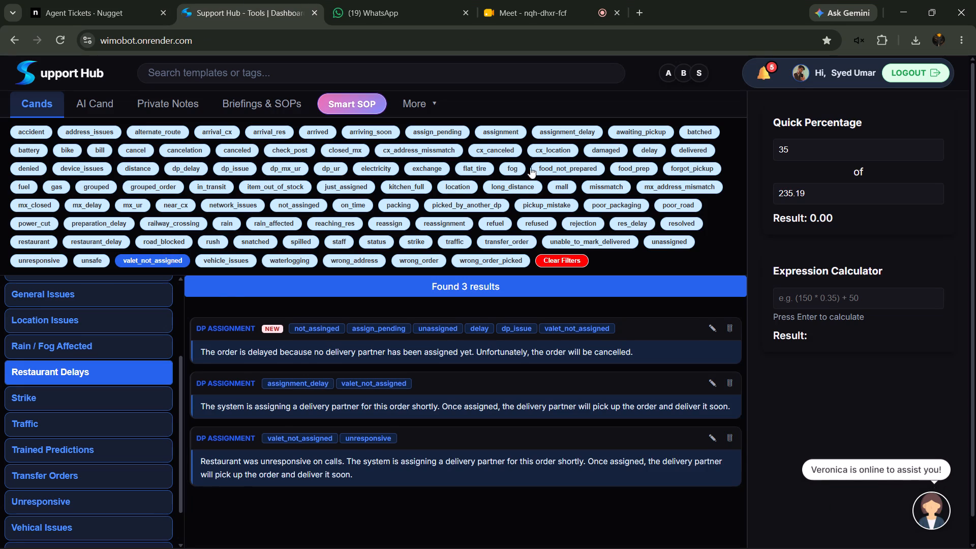
left_click(680, 166)
left_click(395, 486)
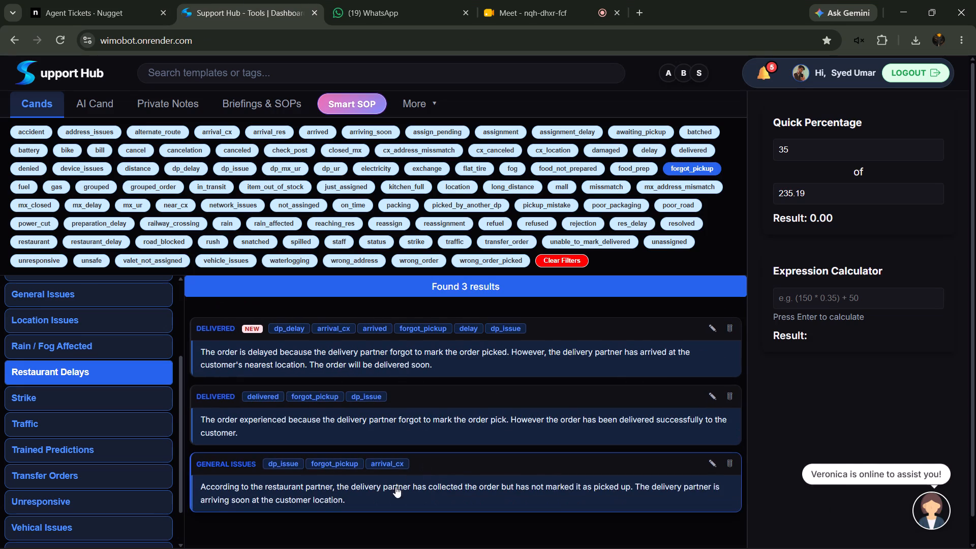
left_click(190, 0)
left_click(133, 0)
left_click(837, 236)
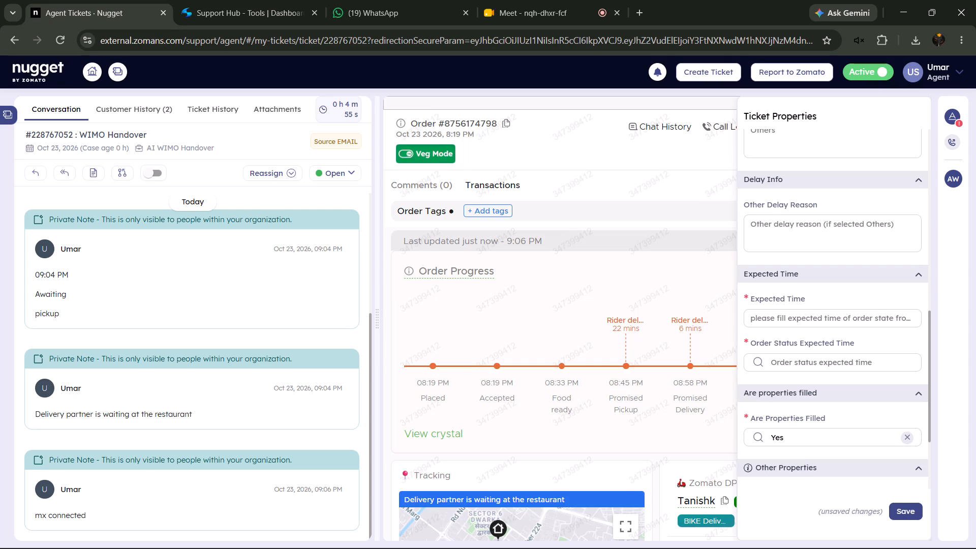
key("ctrl+v")
left_click(958, 110)
left_click(956, 114)
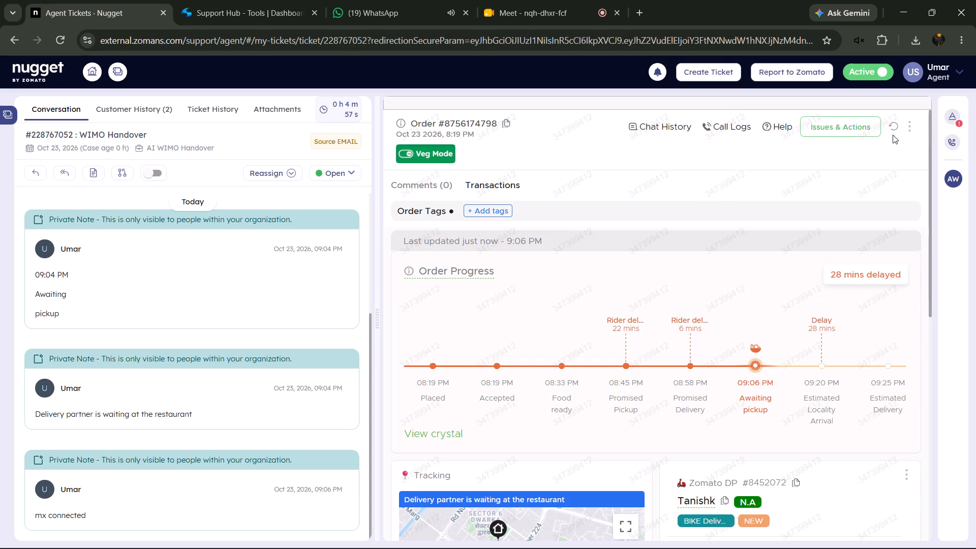
left_click(894, 125)
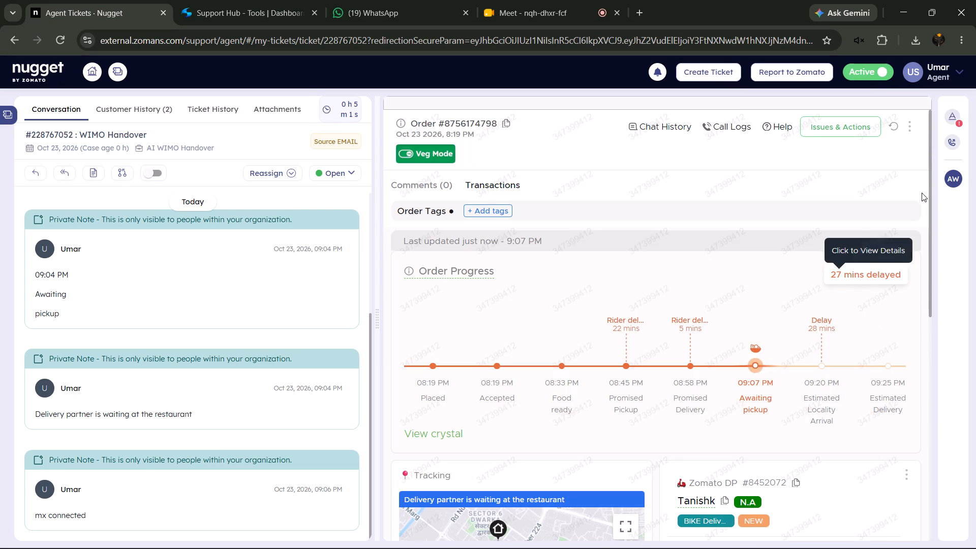
Reword the delay reason to end "has not marked it as picked up and is unresponsive. The order will be delivered soon.".
left_click(954, 119)
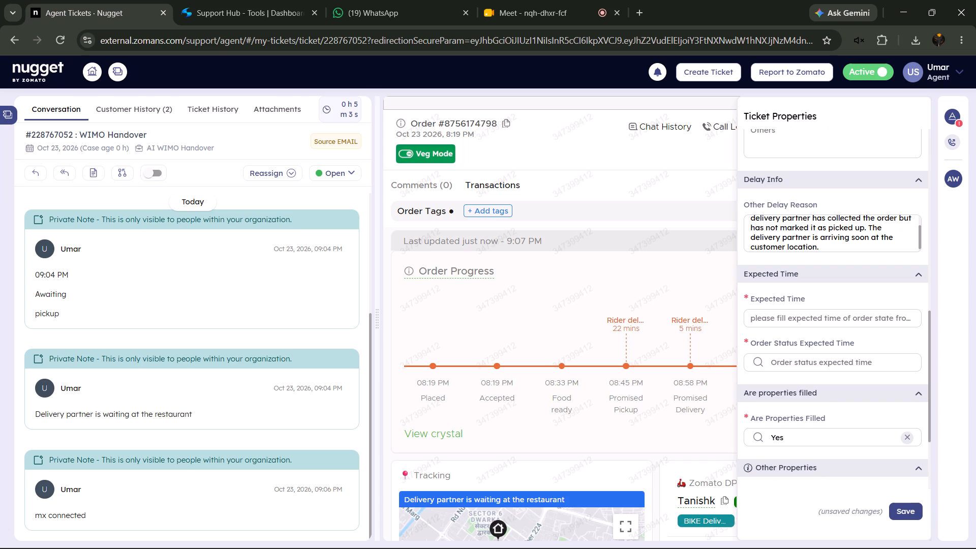
left_click(809, 237)
left_click_drag(749, 237, 860, 248)
key("BackSpace")
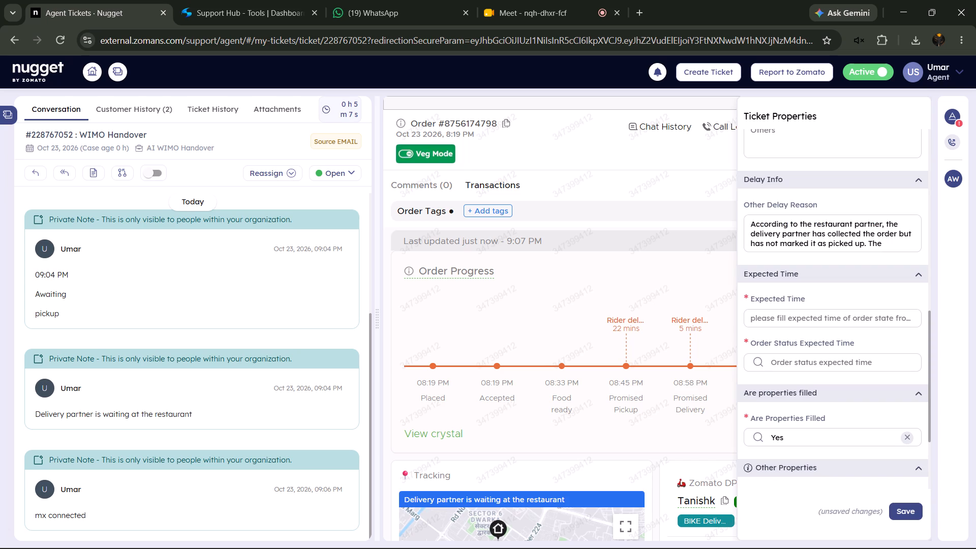
type("order will be delivered soon")
key("period")
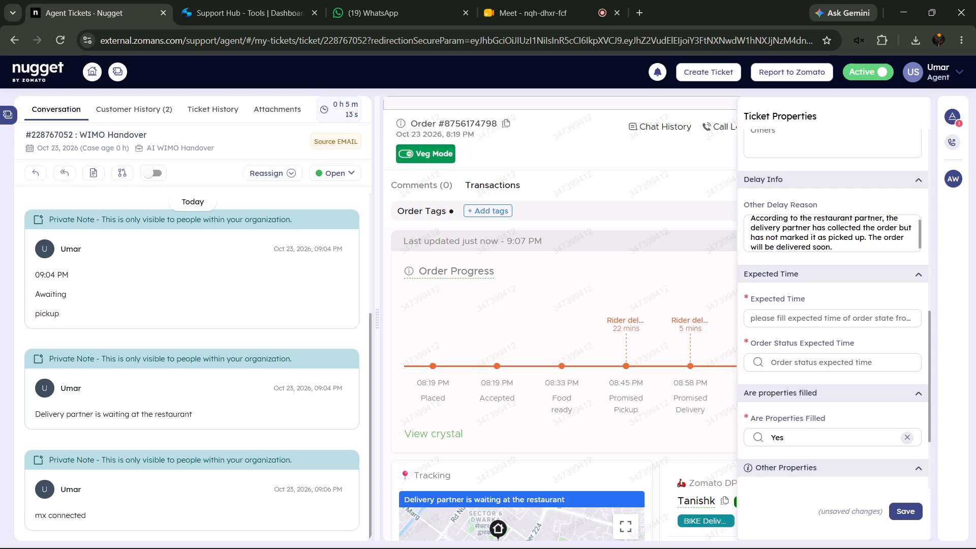
left_click(862, 240)
key("space")
type("and is unresponsive")
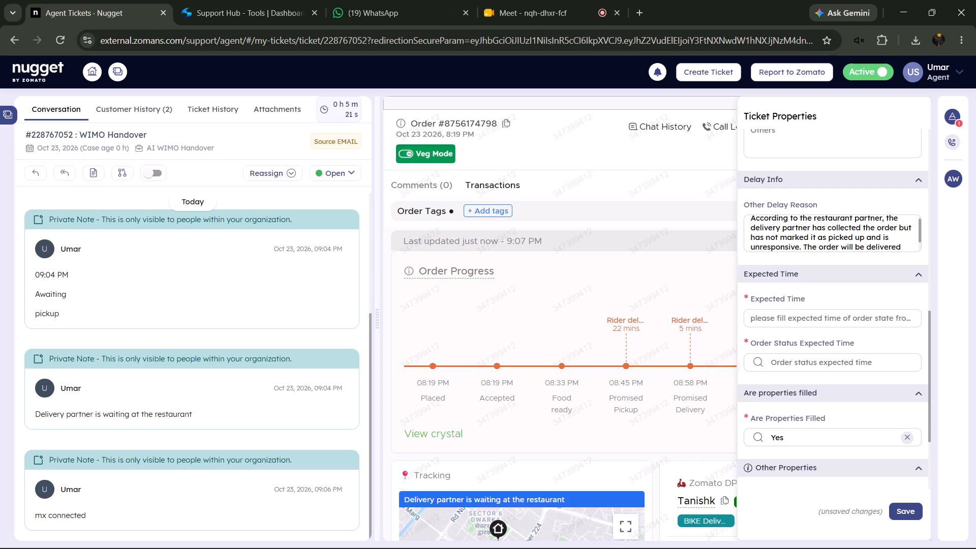
Set Expected Time to 10 and Order Status Expected Time to "Arrival at cx location".
left_click(840, 324)
key("1")
key("0")
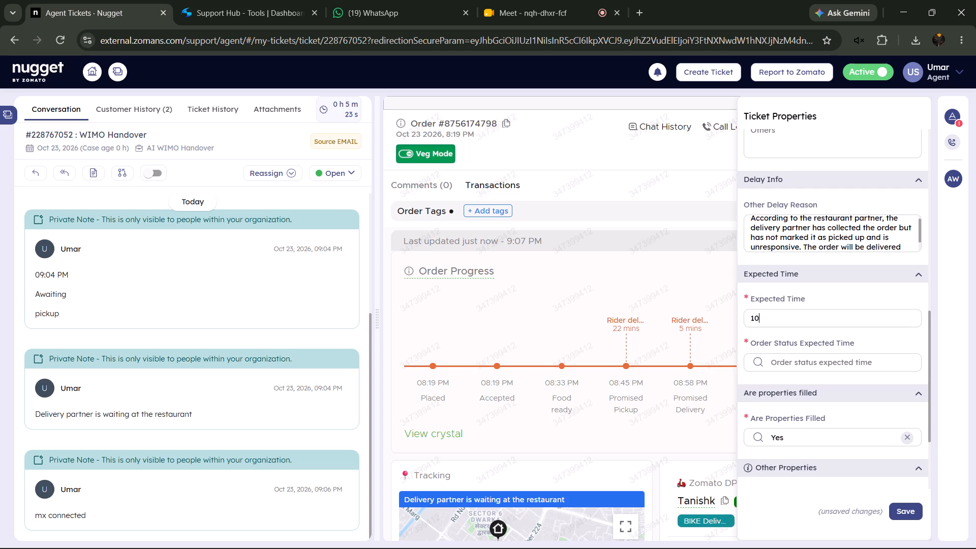
left_click(826, 371)
left_click(820, 422)
Copy the full Other Delay Reason text and add it to the ticket as a private note.
scroll(906, 241, "down", 1)
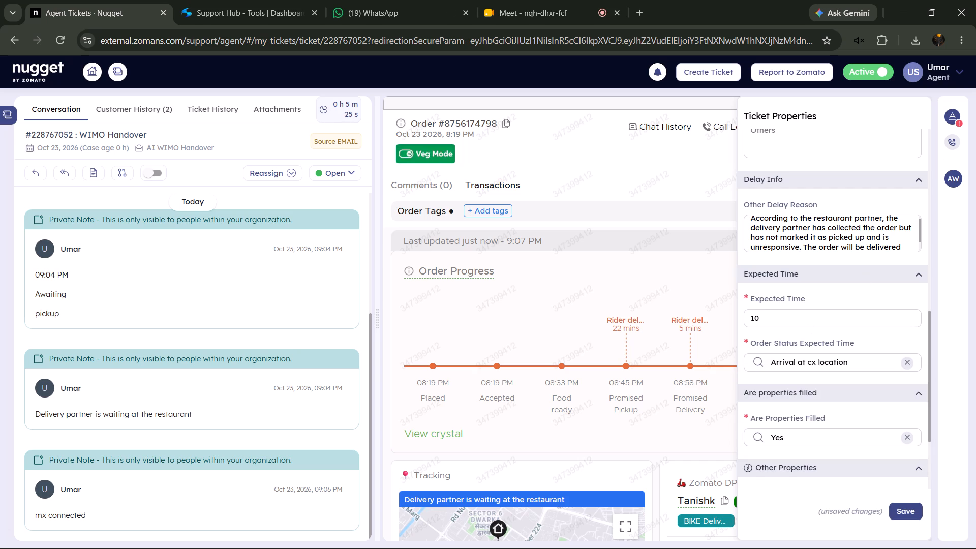
scroll(906, 241, "down", 2)
left_click_drag(794, 247, 704, 205)
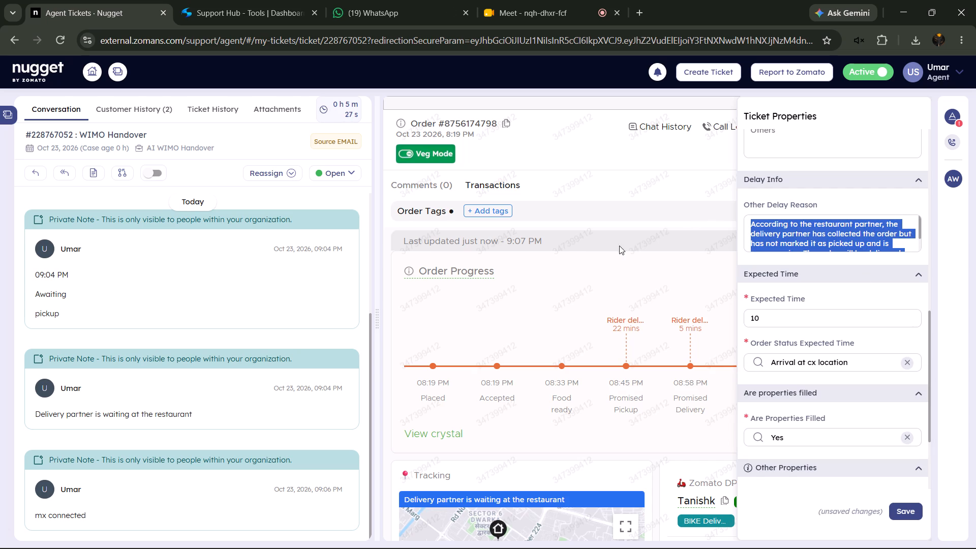
key("ctrl+c")
left_click(89, 180)
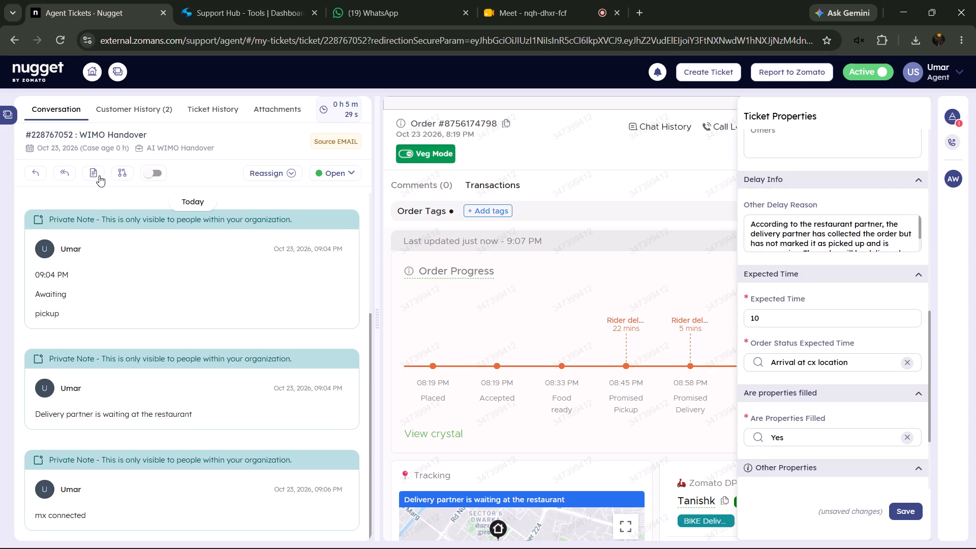
left_click(95, 175)
right_click(434, 288)
left_click(508, 385)
left_click(615, 379)
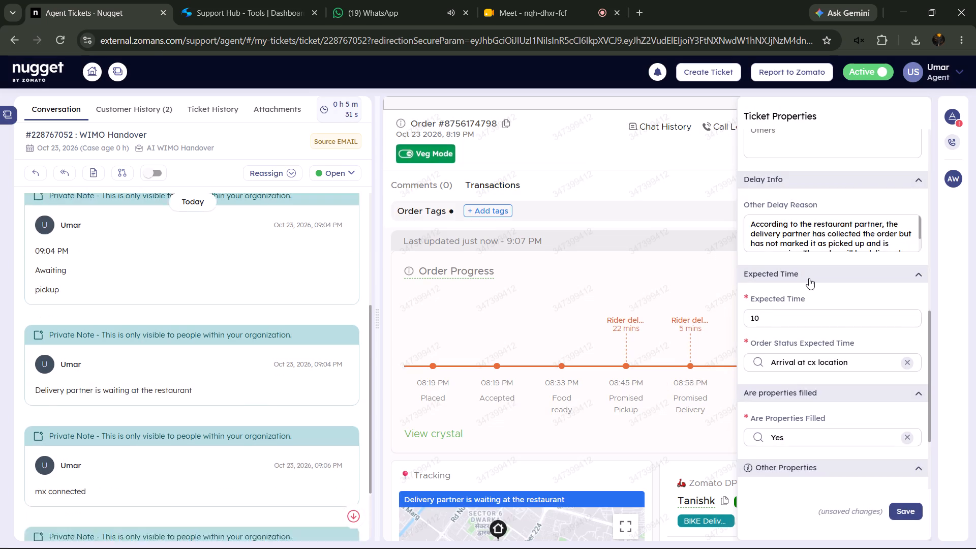
Look over the completed ticket properties and save them.
scroll(810, 278, "up", 9)
scroll(810, 276, "down", 9)
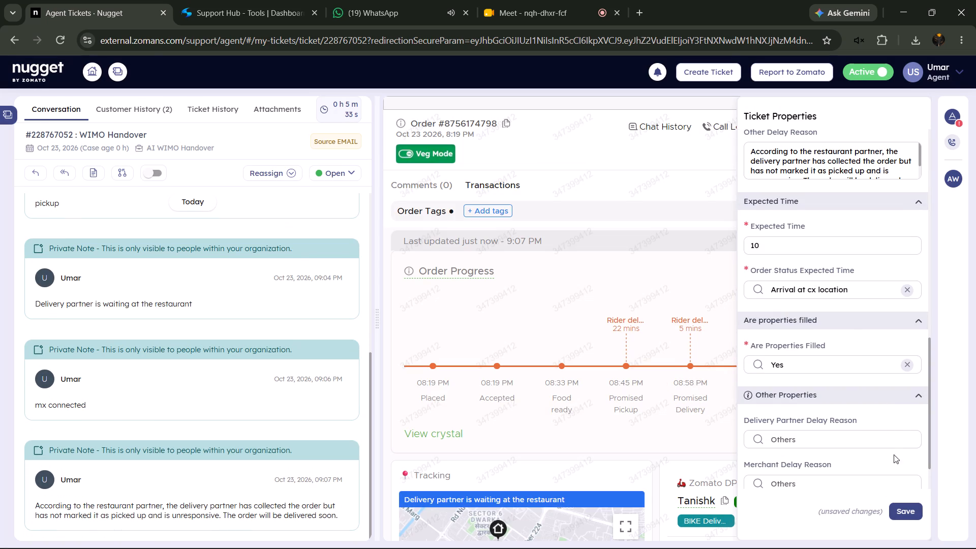
scroll(889, 168, "down", 3)
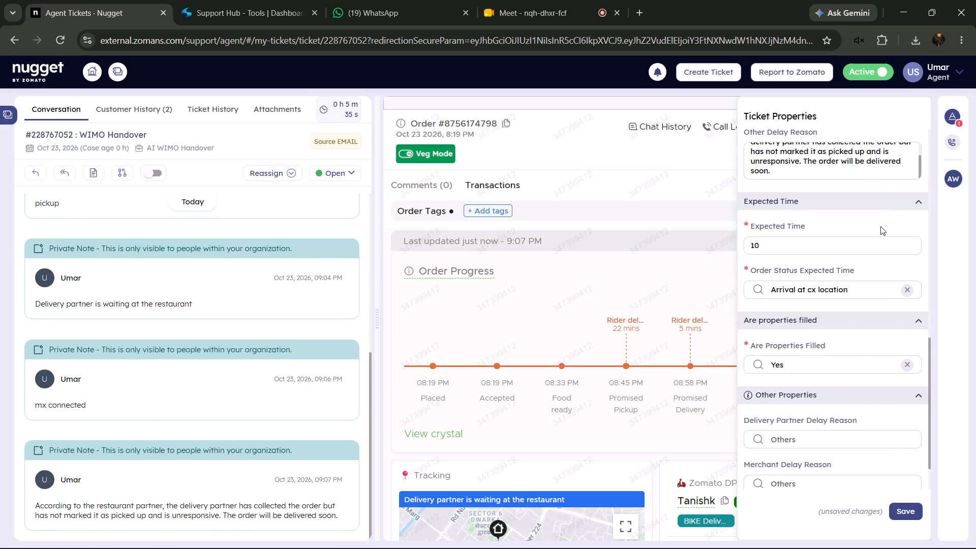
left_click(902, 507)
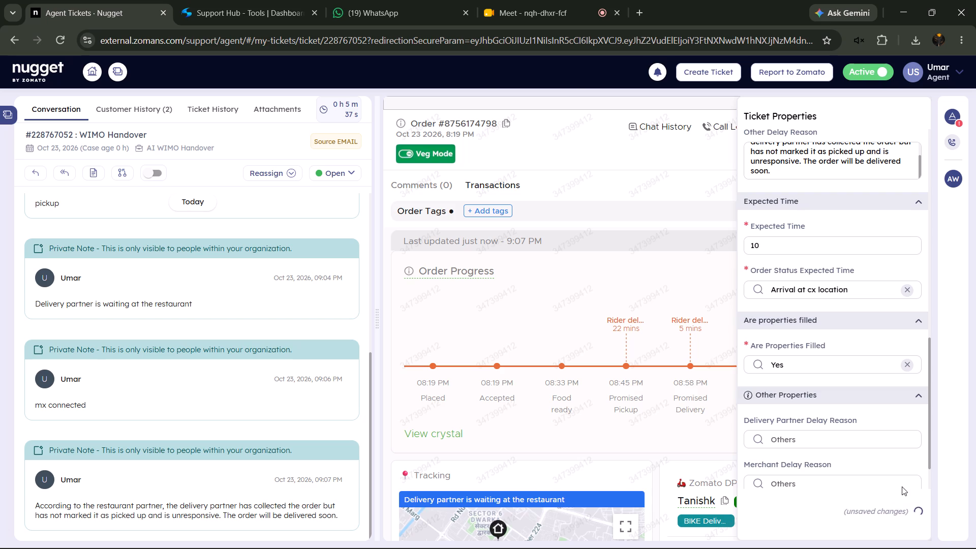
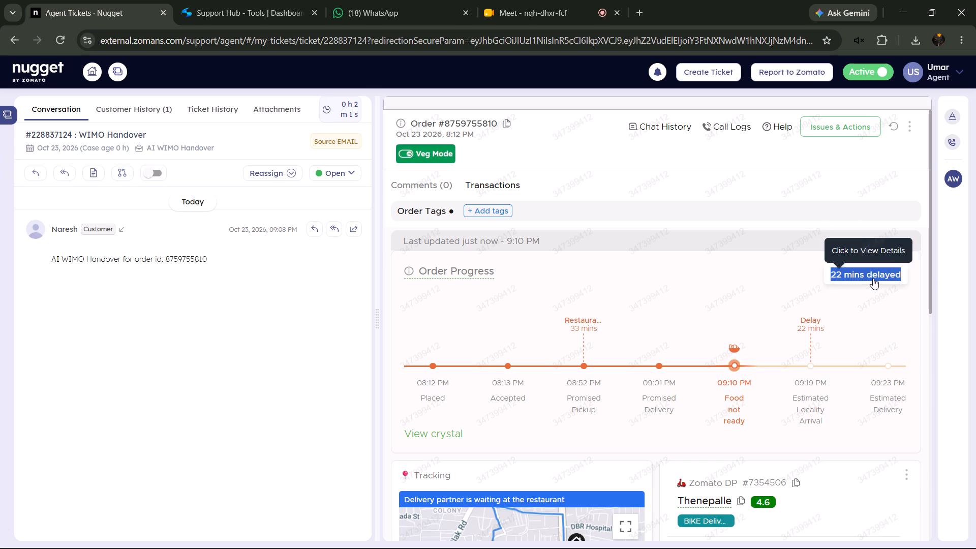
right_click(873, 278)
left_click(688, 296)
left_click(93, 168)
right_click(485, 298)
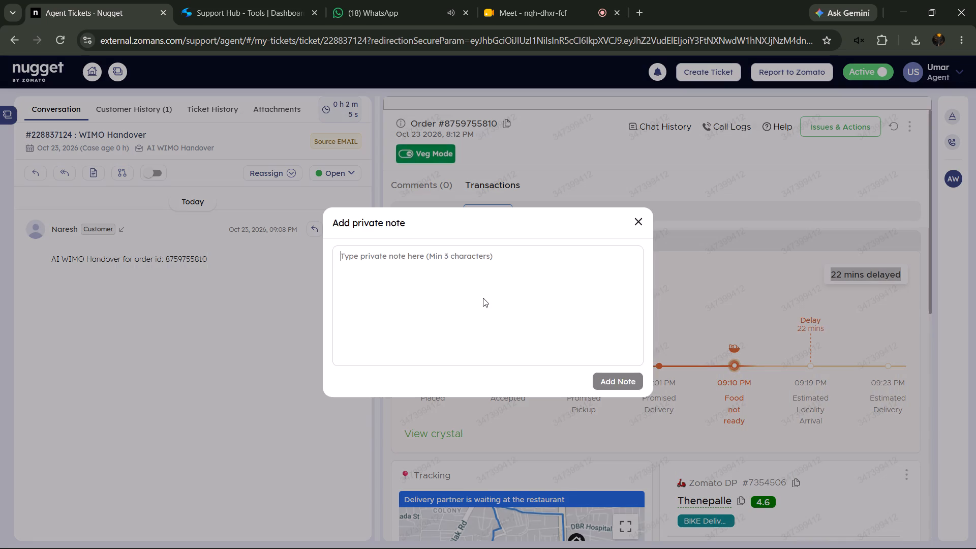
left_click(554, 383)
left_click(635, 380)
Copy the current progress stage "09:10 PM Food not ready" and add it to the ticket as a private note.
left_click_drag(715, 383, 755, 421)
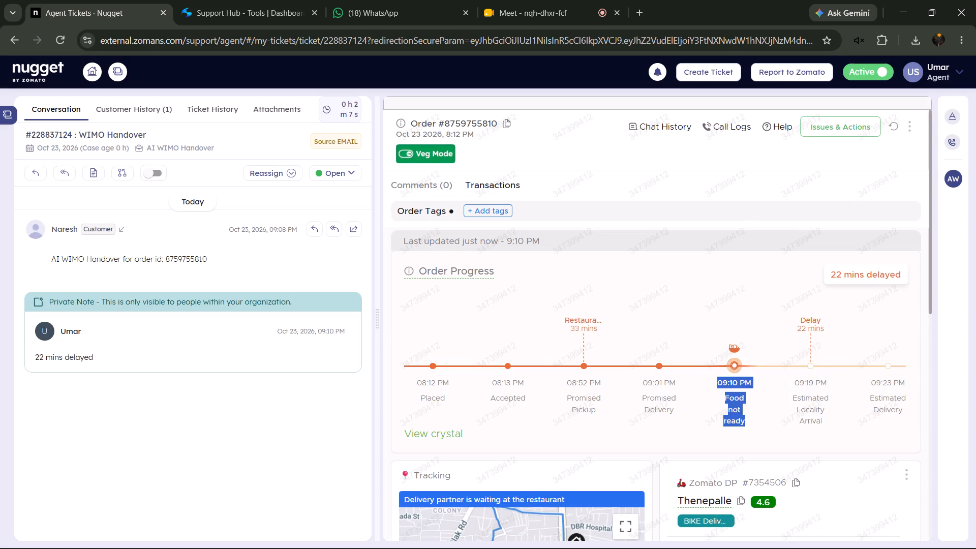
right_click(738, 410)
left_click(526, 227)
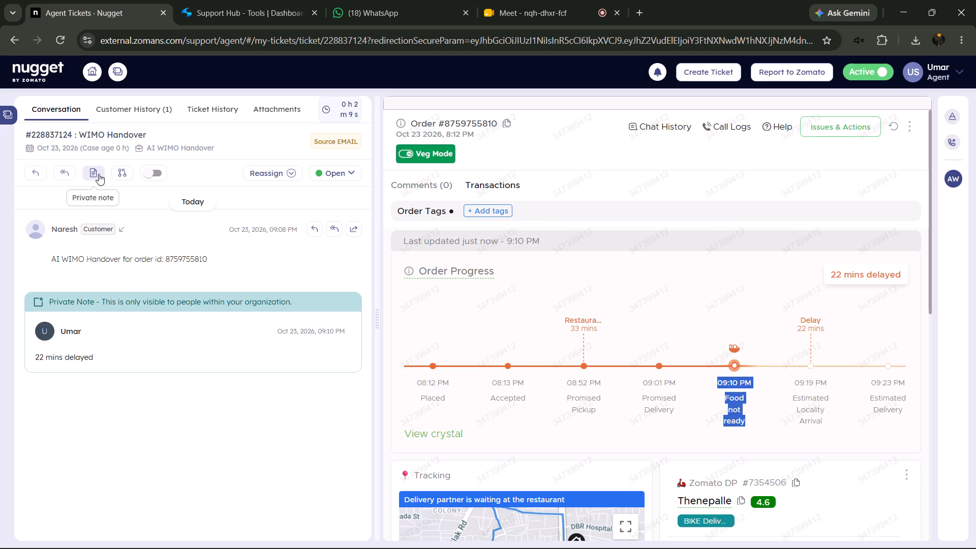
left_click(96, 174)
right_click(516, 302)
left_click(589, 382)
left_click(612, 378)
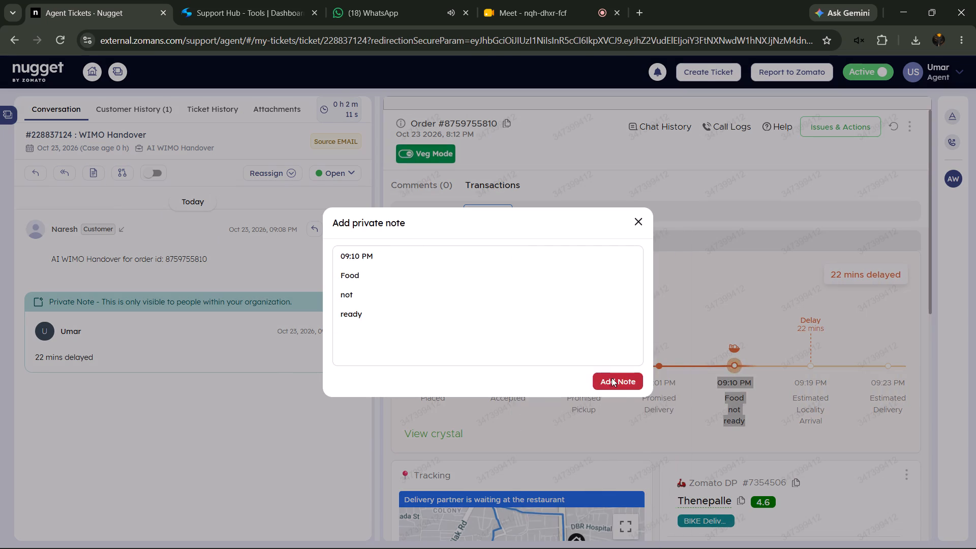
Copy the tracking status "Delivery partner is waiting at the restaurant" and add it to the ticket as a private note.
left_click_drag(581, 495, 383, 500)
right_click(432, 504)
left_click(471, 327)
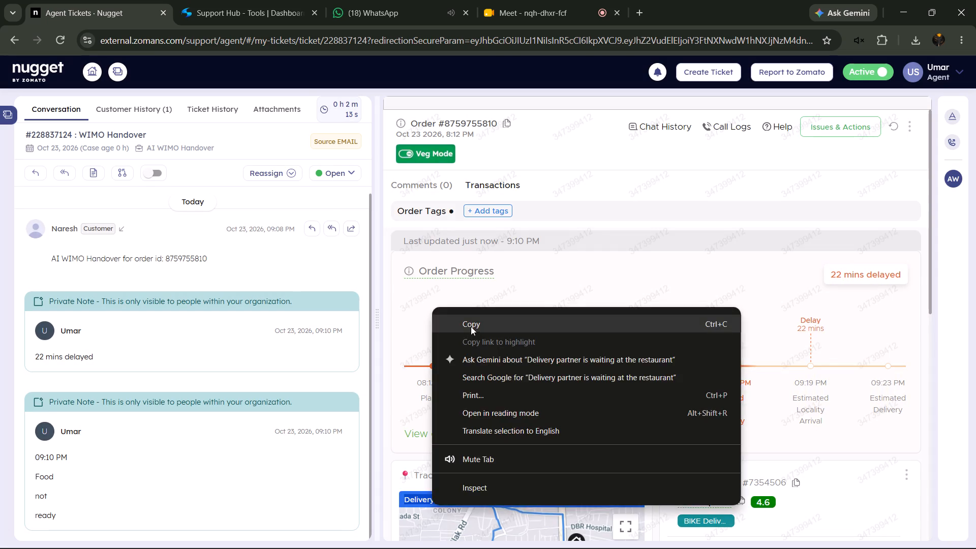
left_click(96, 178)
right_click(459, 299)
left_click_drag(517, 383, 528, 386)
left_click(624, 383)
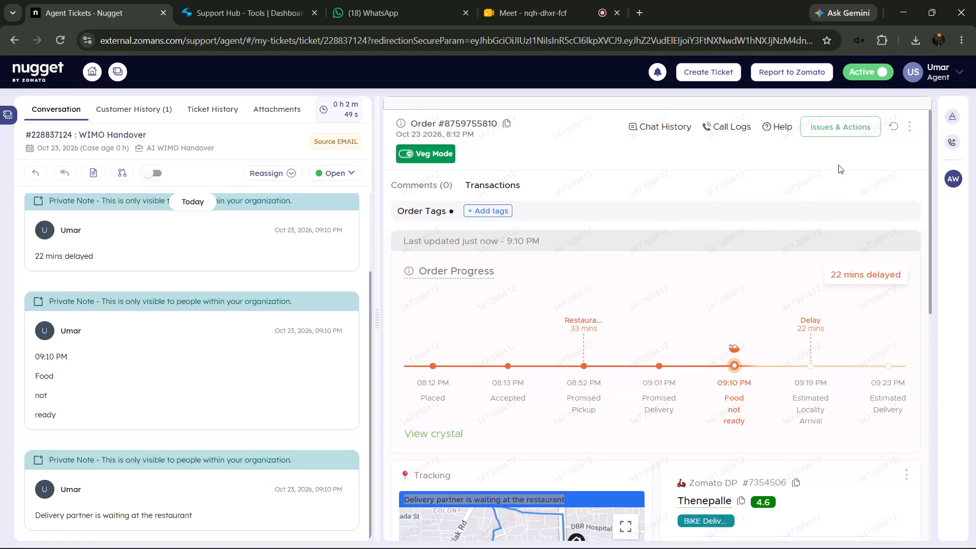
Refresh the order details and place a callback call to the merchant SVR Fast Foods on its first listed number.
left_click(894, 128)
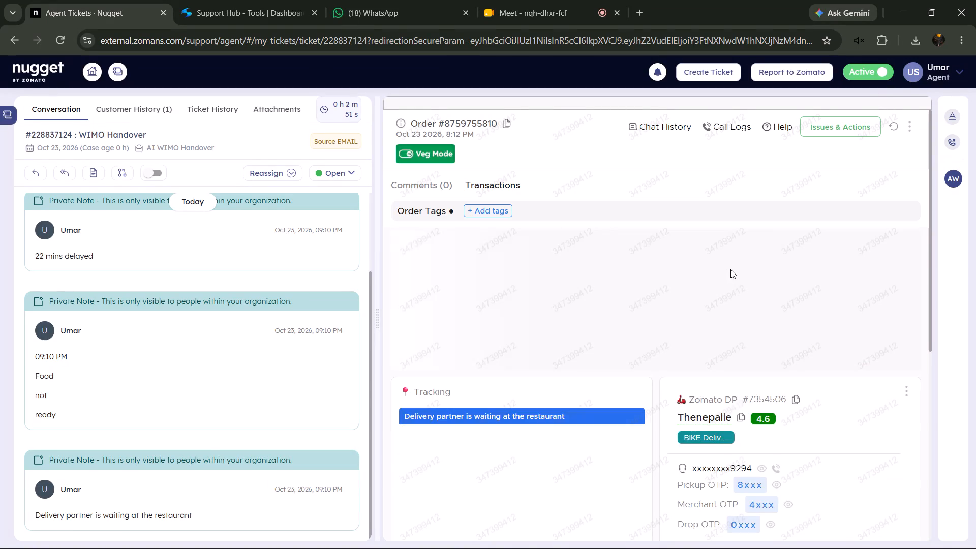
scroll(730, 270, "down", 7)
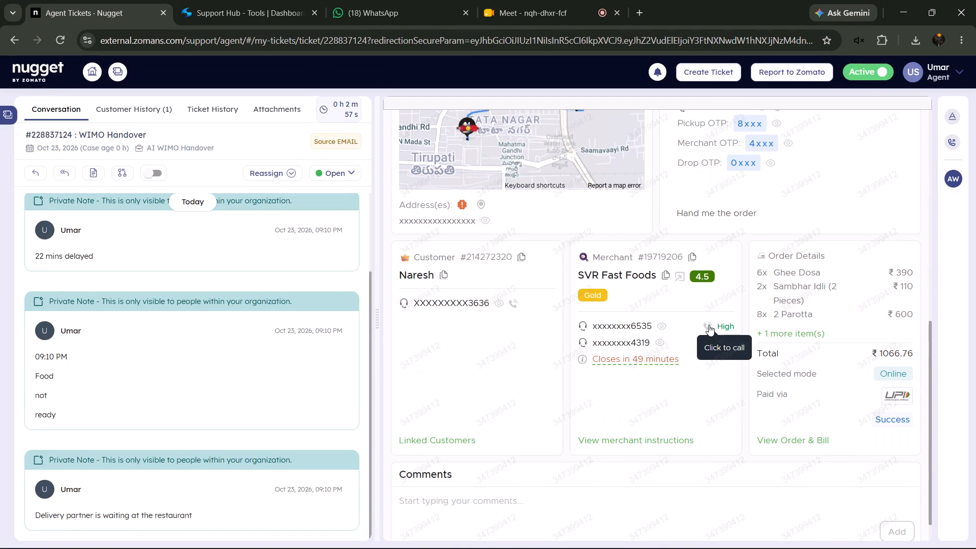
left_click(827, 202)
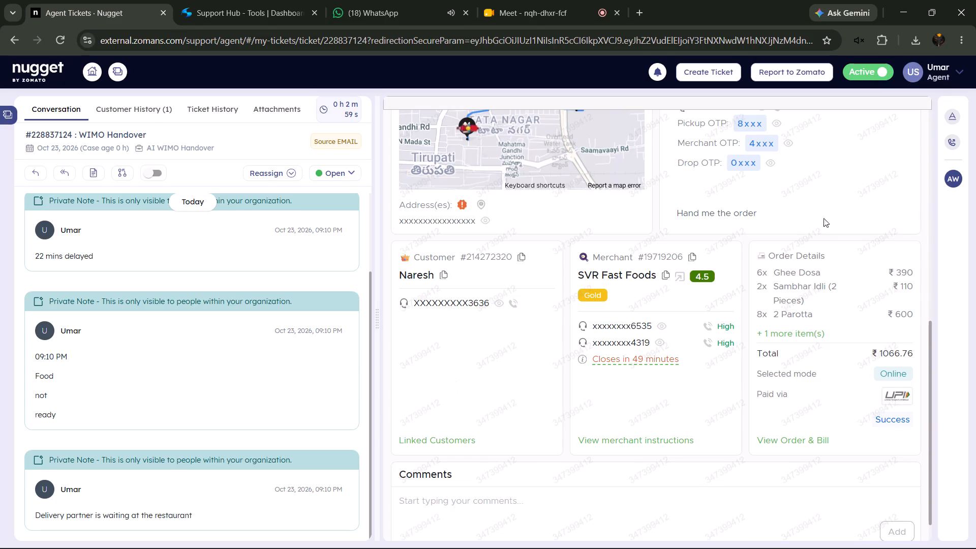
left_click(707, 326)
left_click(856, 382)
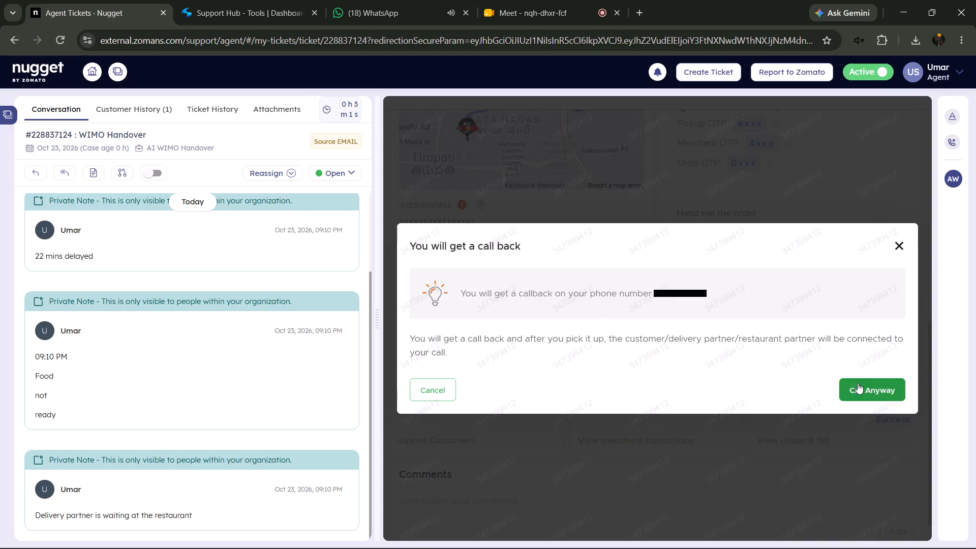
left_click(854, 175)
scroll(849, 288, "up", 4)
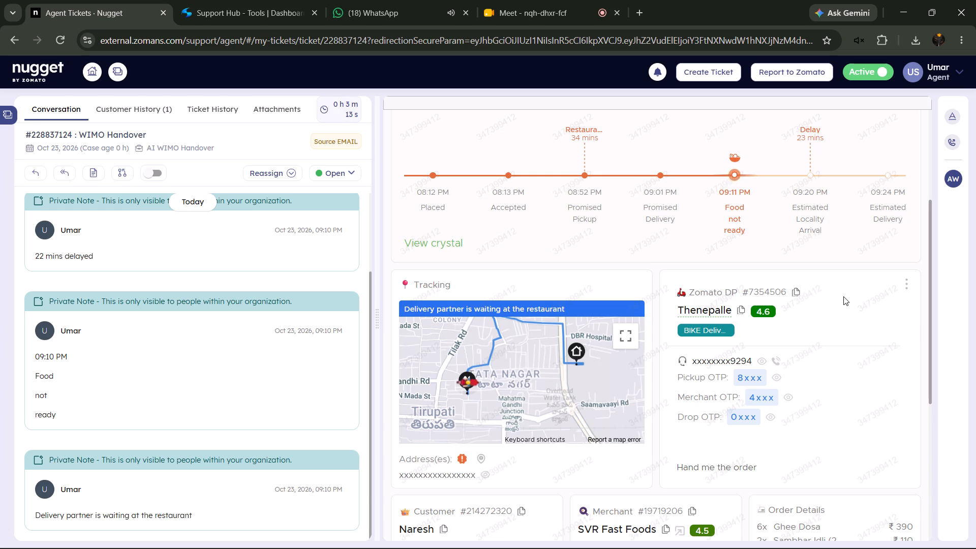
Refresh the order details to update the delay and progress information.
scroll(843, 296, "up", 3)
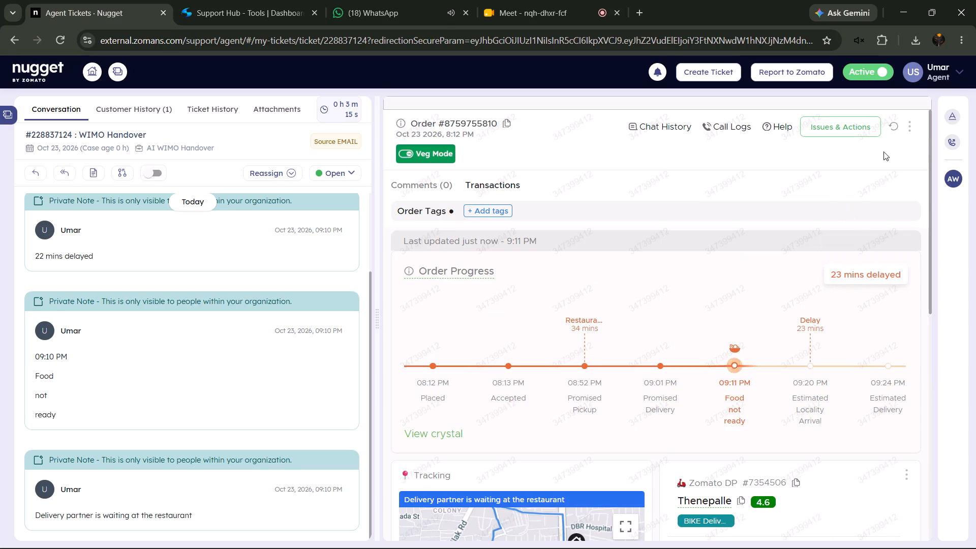
left_click(896, 126)
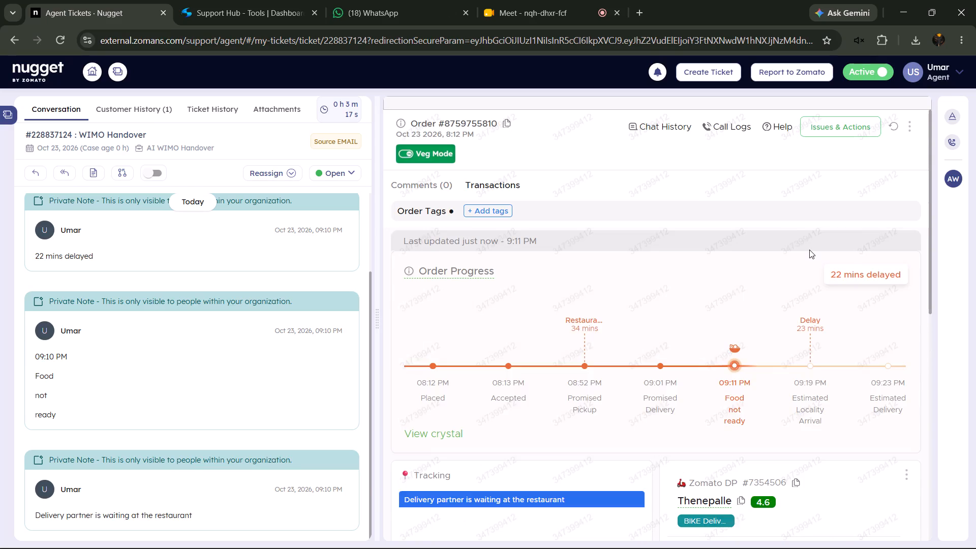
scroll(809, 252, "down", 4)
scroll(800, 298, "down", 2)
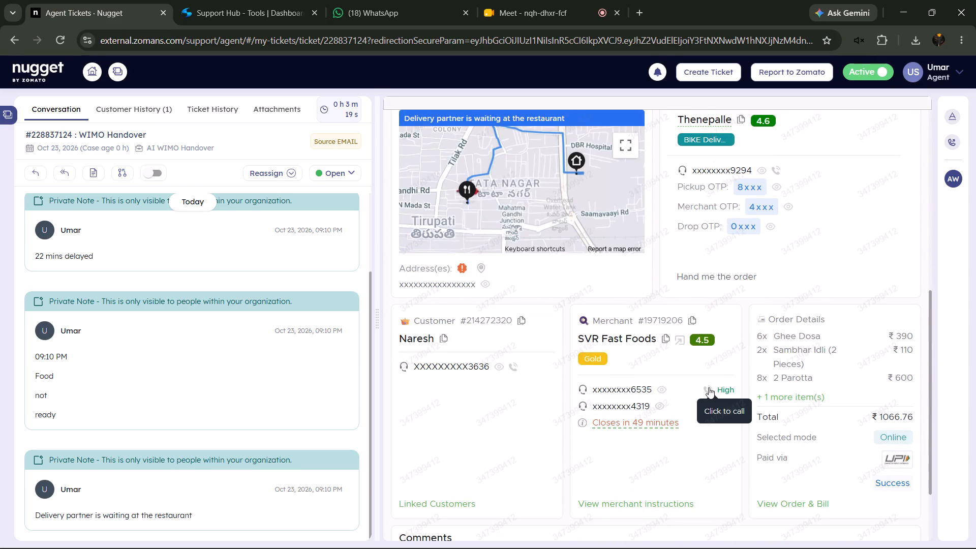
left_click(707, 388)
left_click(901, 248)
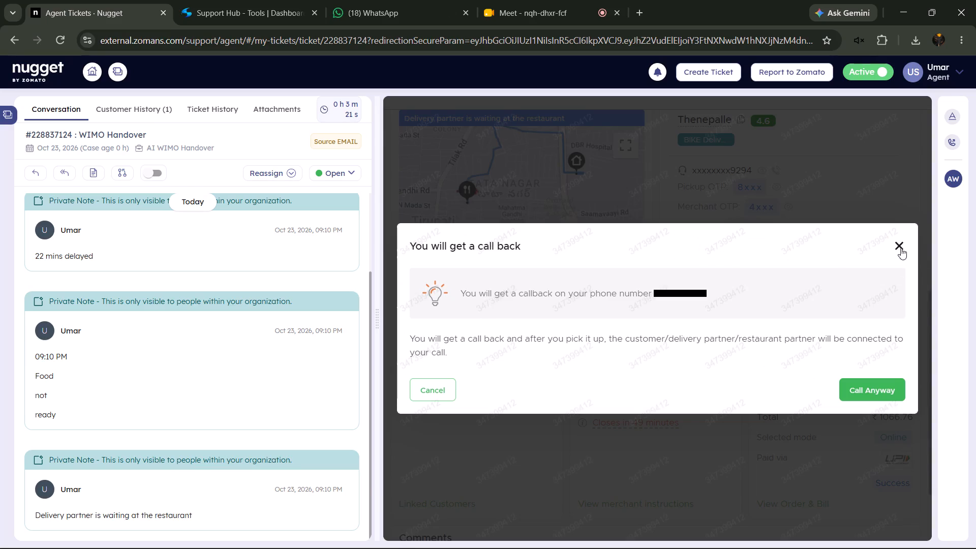
Place a callback call to the merchant SVR Fast Foods on its first listed number.
scroll(861, 301, "up", 4)
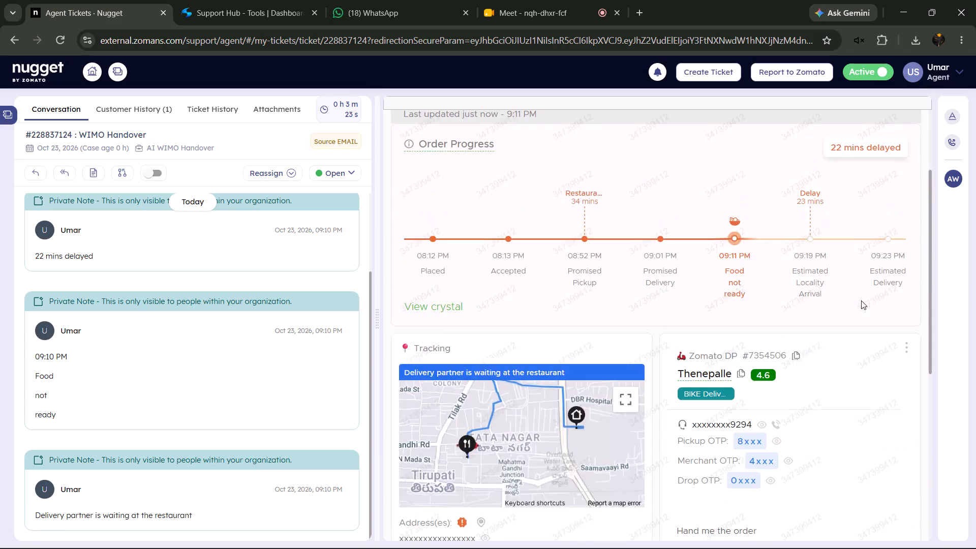
scroll(861, 300, "up", 4)
scroll(861, 299, "down", 7)
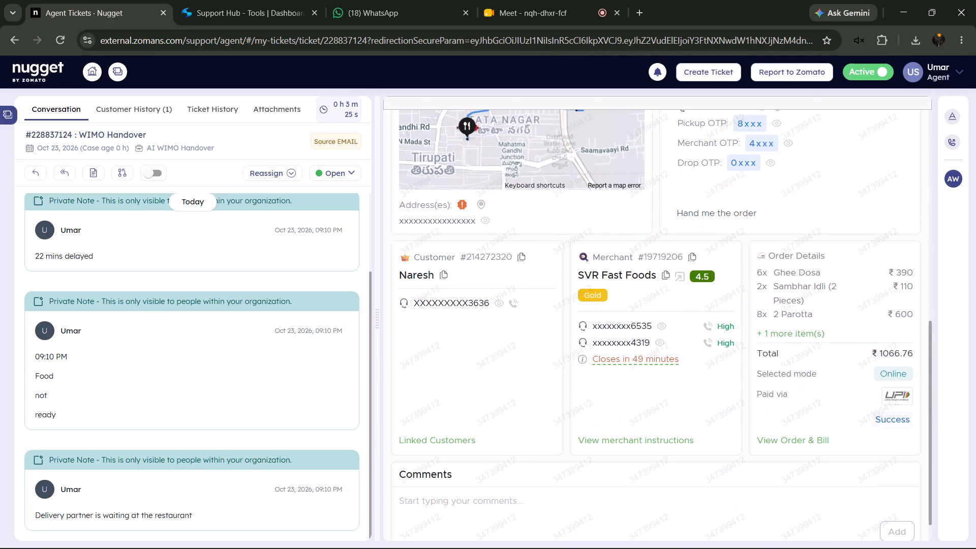
left_click(708, 325)
left_click(871, 386)
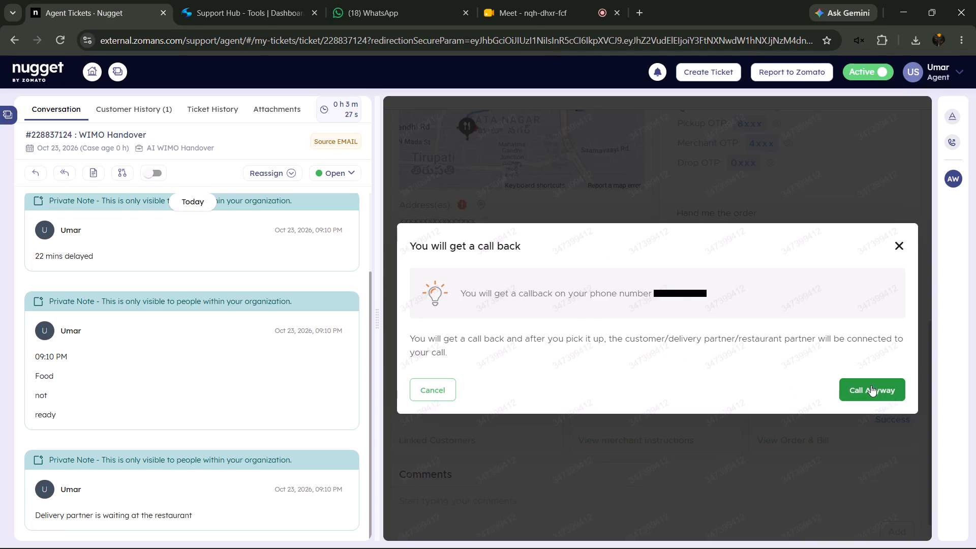
left_click(841, 164)
Check the order's call logs for the status of the merchant call, then close them.
scroll(794, 226, "up", 8)
left_click(748, 131)
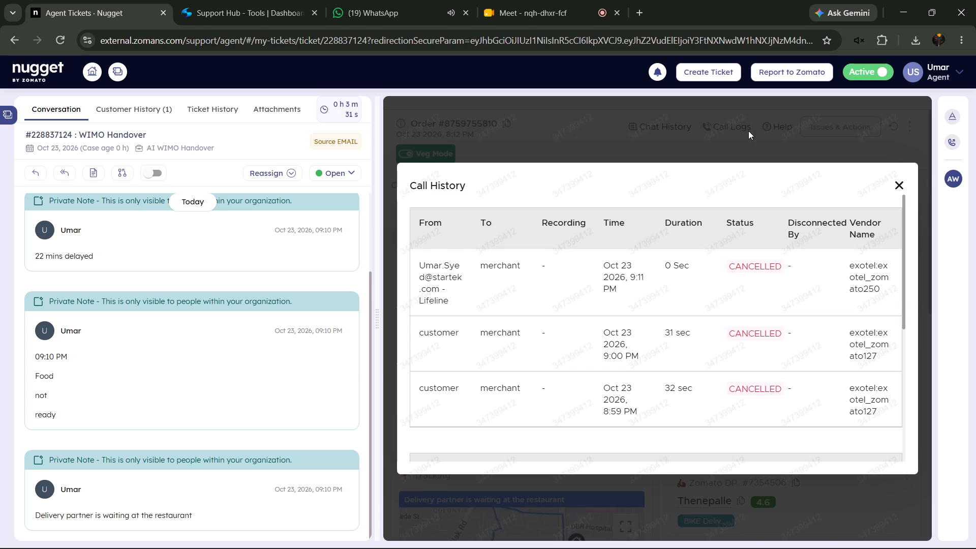
left_click(748, 131)
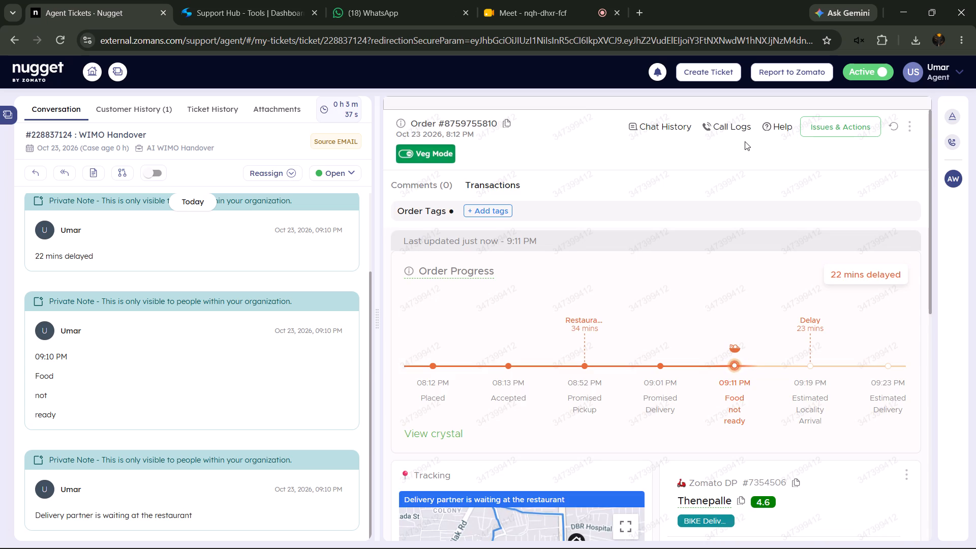
Place another callback call to SVR Fast Foods on its first listed number.
scroll(745, 141, "down", 8)
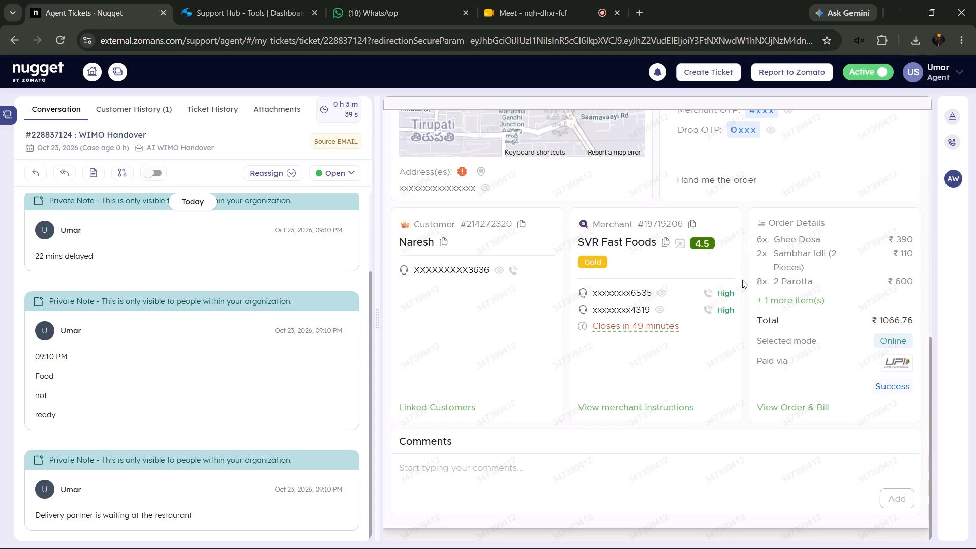
left_click(709, 295)
left_click(863, 387)
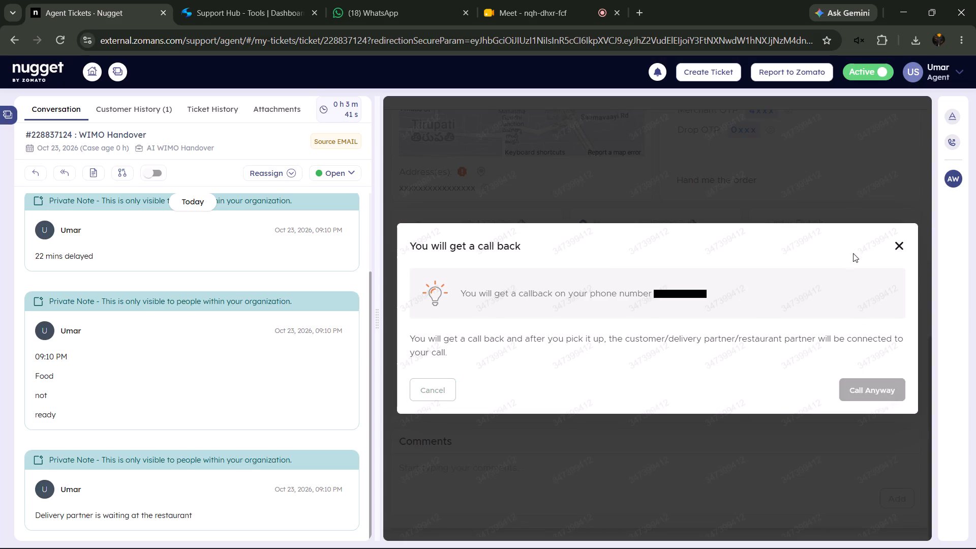
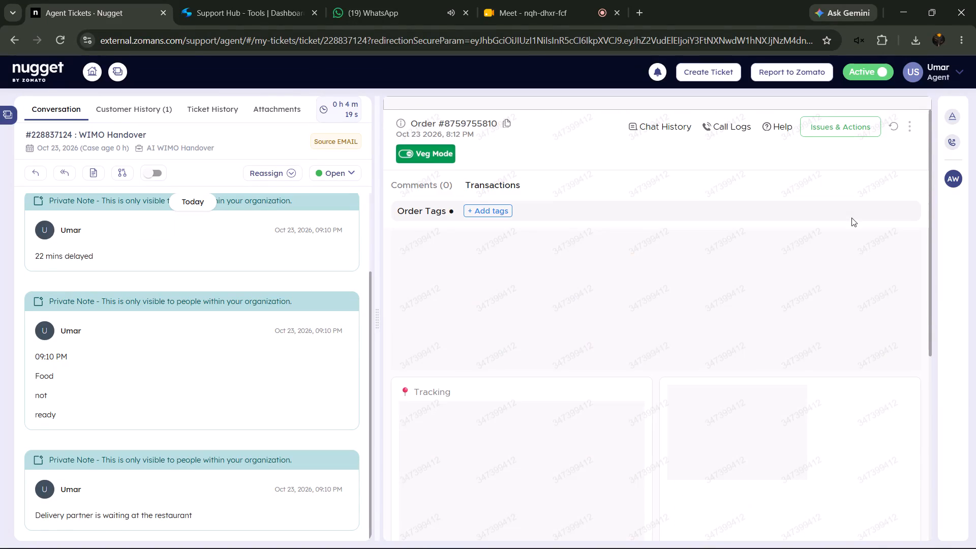
Start filling in the WIMO Handover ticket's properties by choosing an option for a field above Action, and continue to the action-related fields.
left_click(951, 110)
left_click(850, 326)
left_click(834, 347)
scroll(836, 201, "down", 4)
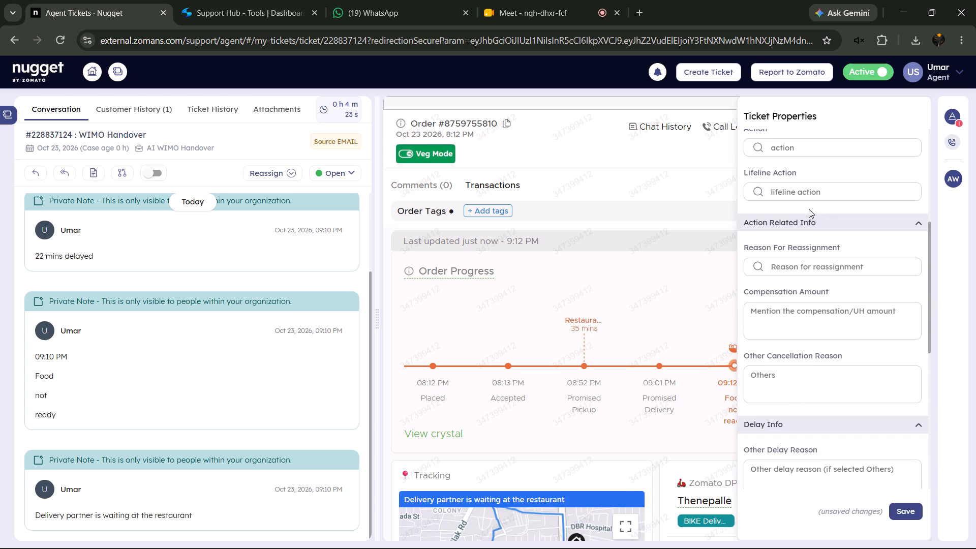
Set both the Action and Lifeline Action ticket properties to "No Action".
left_click(802, 150)
left_click(800, 157)
left_click(798, 170)
left_click(791, 197)
left_click(789, 208)
Set Are Properties Filled to "Yes" and Order Status Expected Time to "Preparation end".
scroll(830, 243, "down", 2)
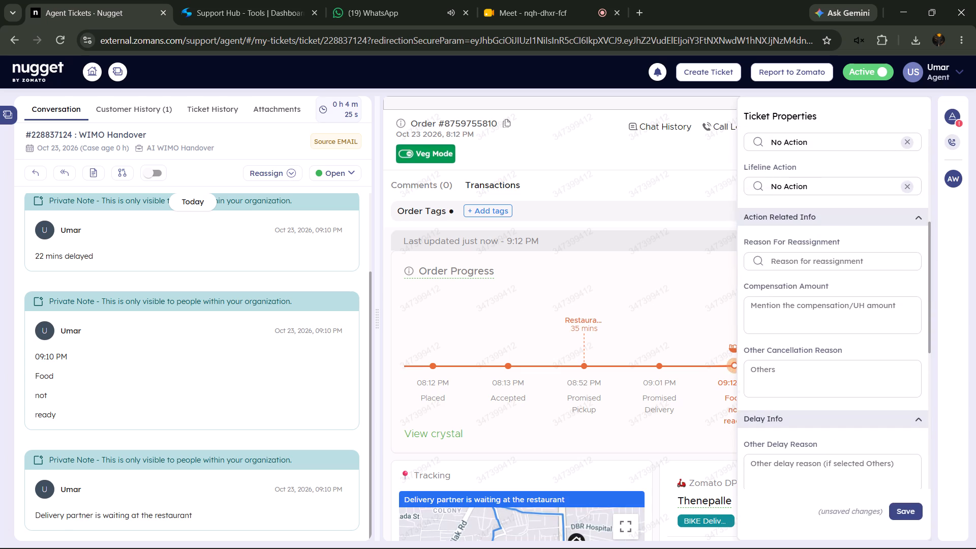
scroll(830, 255, "down", 6)
left_click(825, 308)
left_click(805, 333)
left_click(821, 243)
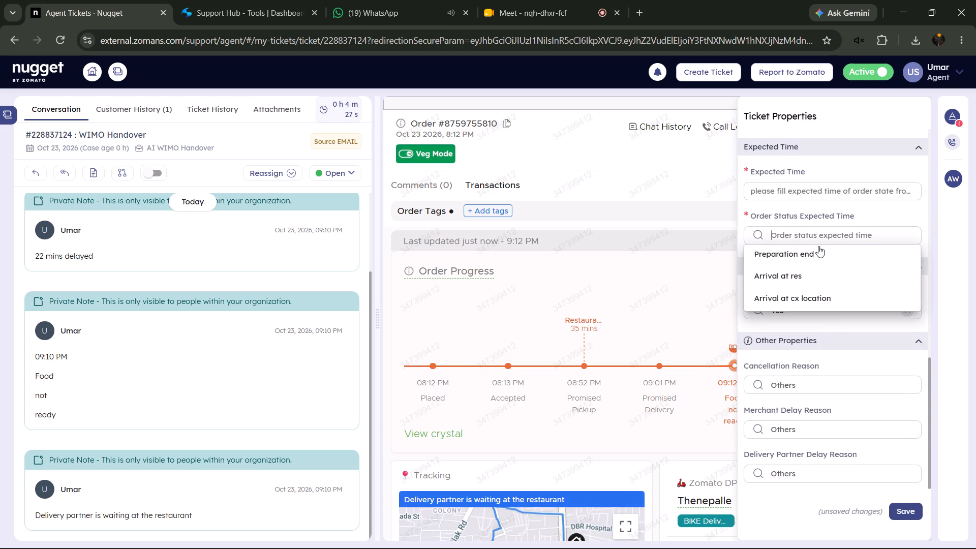
left_click(810, 251)
Copy the Support Hub Restaurant Delays template about food not prepared and an unresponsive restaurant into the ticket's Other Delay Reason.
scroll(848, 351, "up", 2)
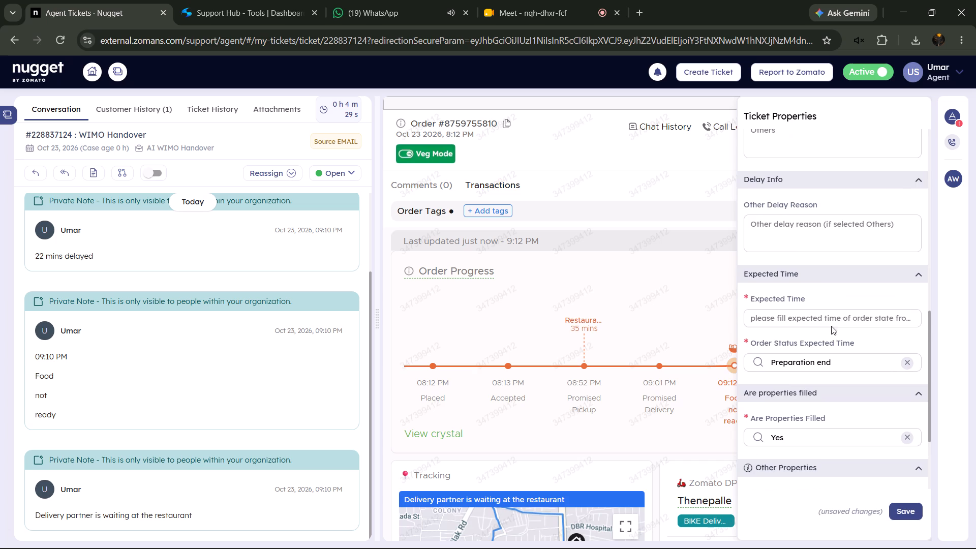
left_click(811, 234)
left_click(246, 8)
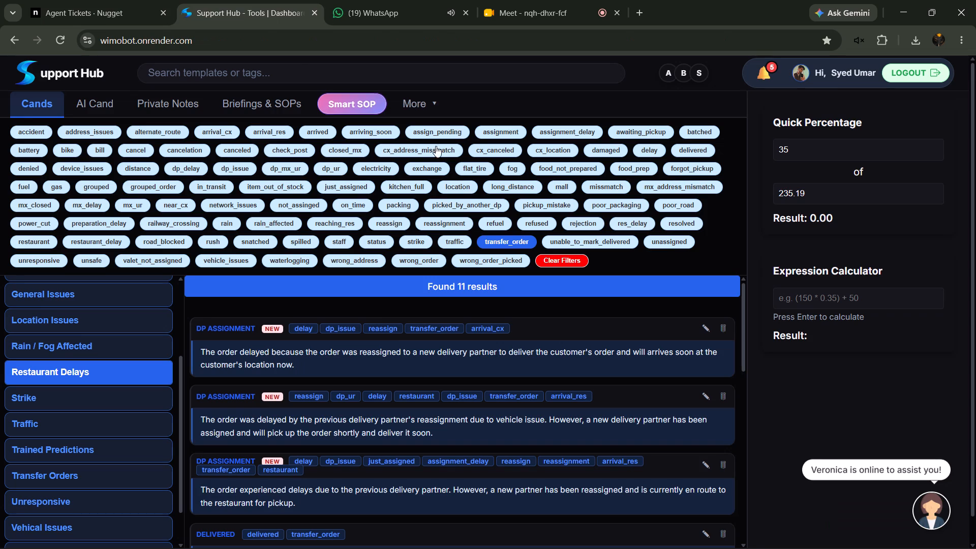
left_click(514, 241)
left_click(149, 369)
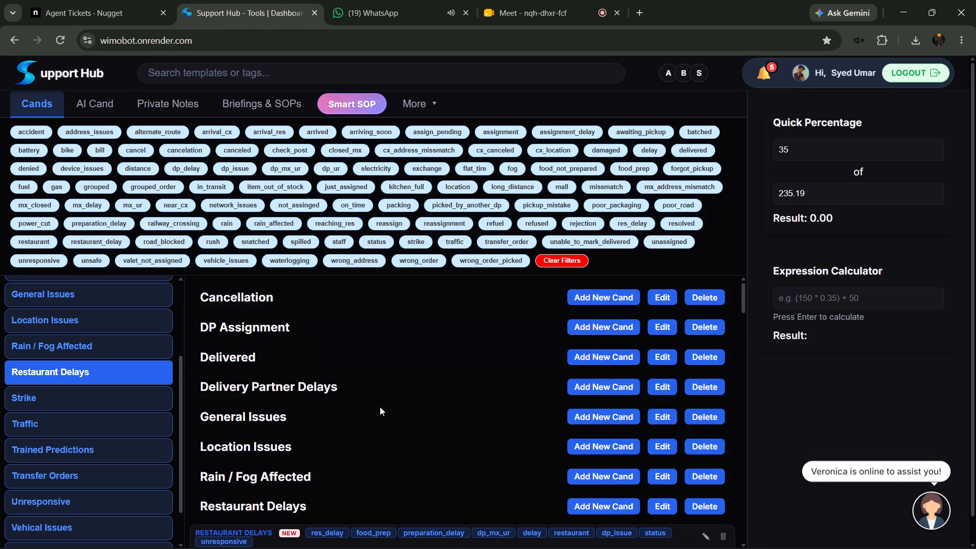
scroll(402, 412, "down", 4)
scroll(551, 480, "down", 1)
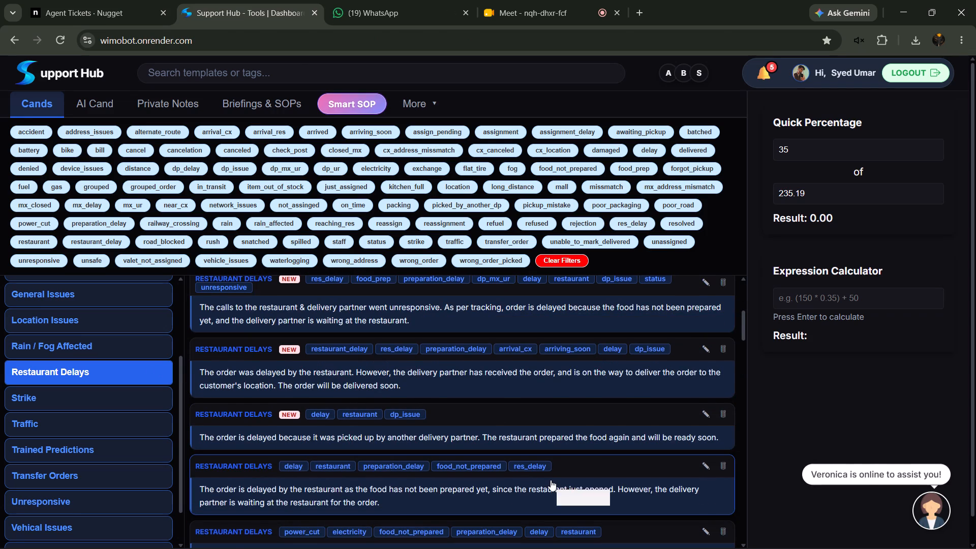
scroll(534, 495, "down", 1)
left_click(539, 491)
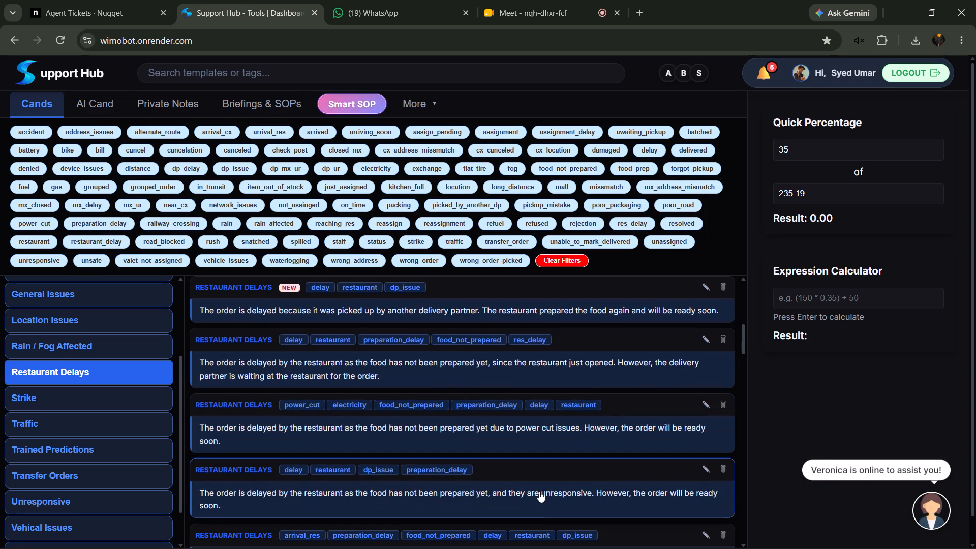
left_click(131, 0)
right_click(783, 238)
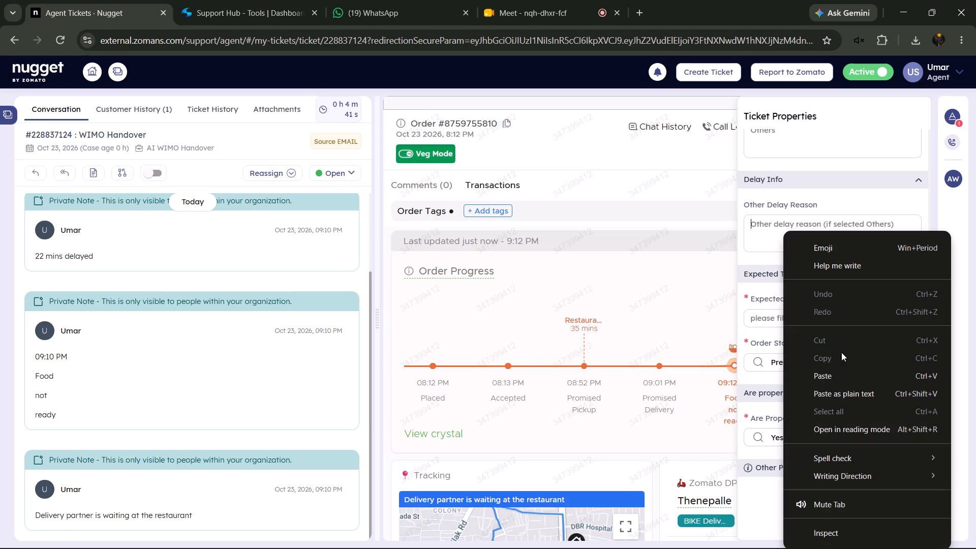
left_click(842, 359)
left_click(835, 378)
left_click(829, 318)
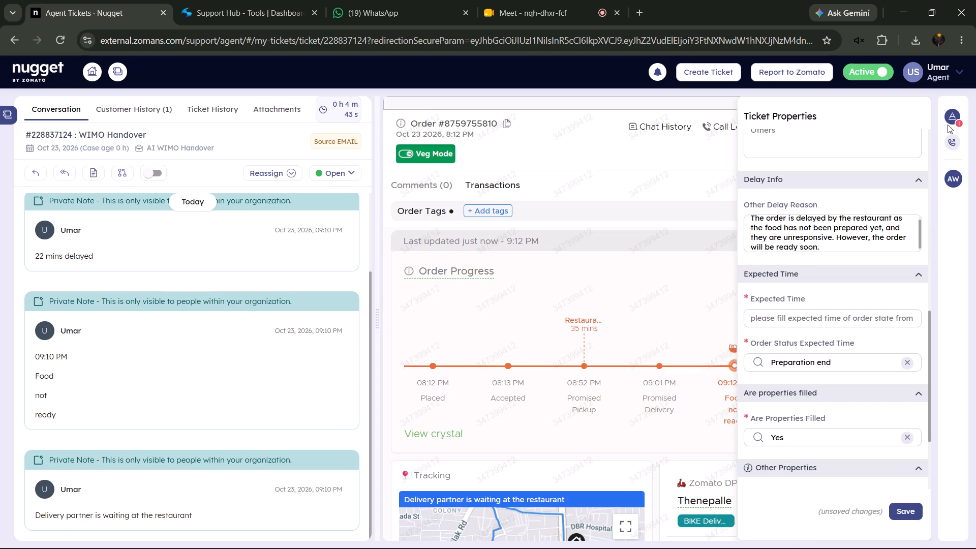
Refresh the order details and check the order's call history.
left_click(949, 119)
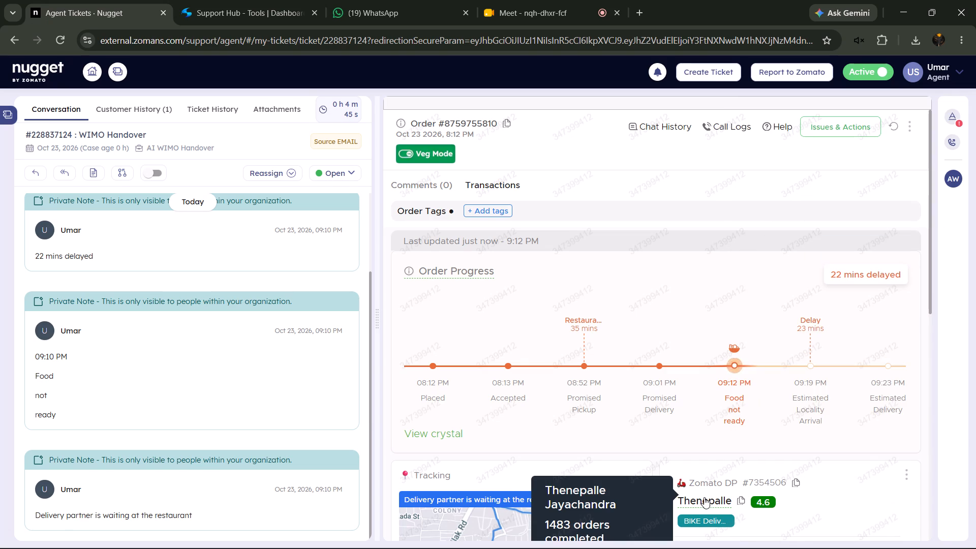
left_click(895, 131)
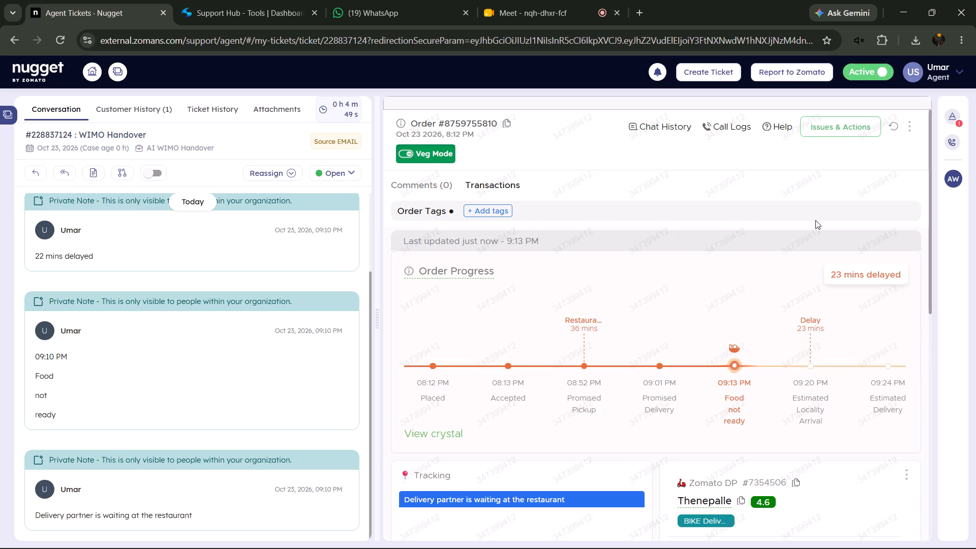
left_click(726, 124)
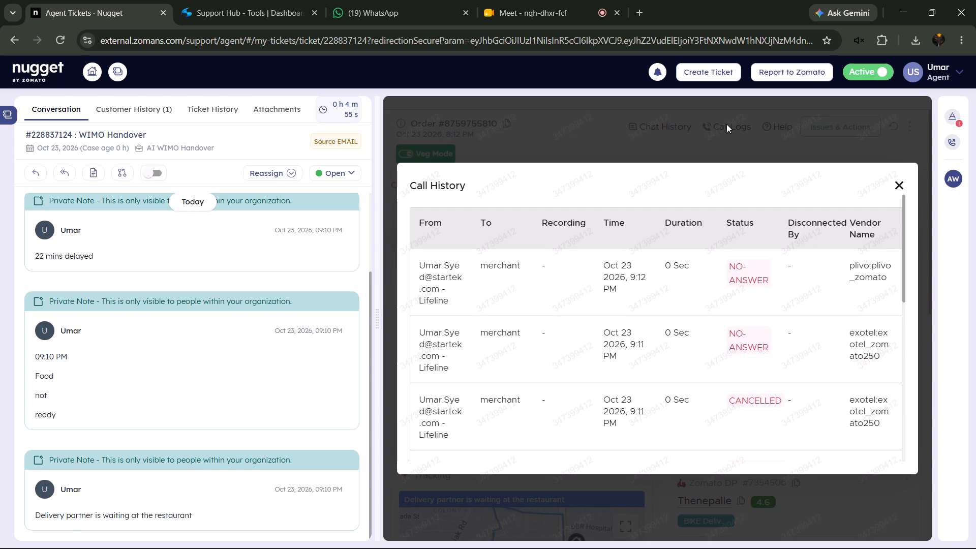
left_click(726, 124)
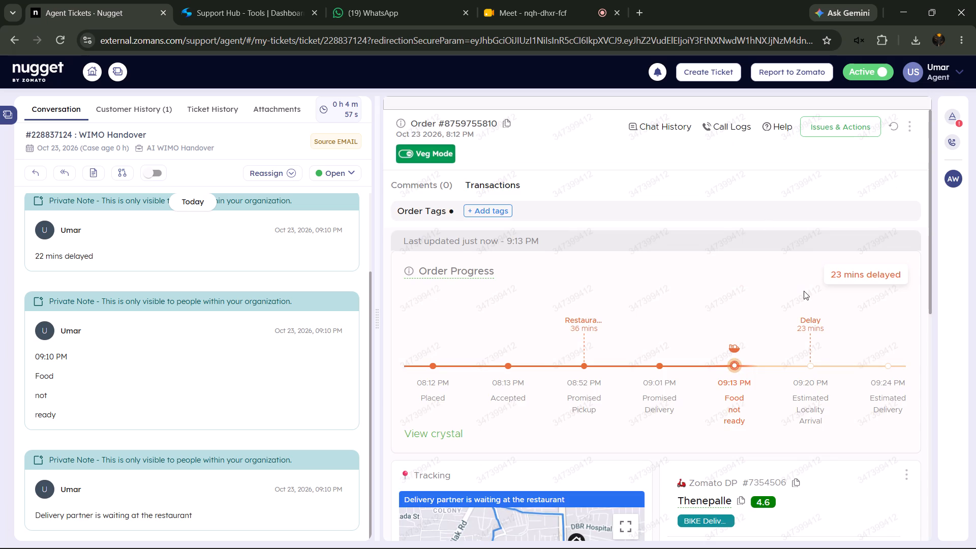
Add the private note "dp connected" to the ticket.
left_click(98, 174)
key("d")
key("p")
key("space")
key("c")
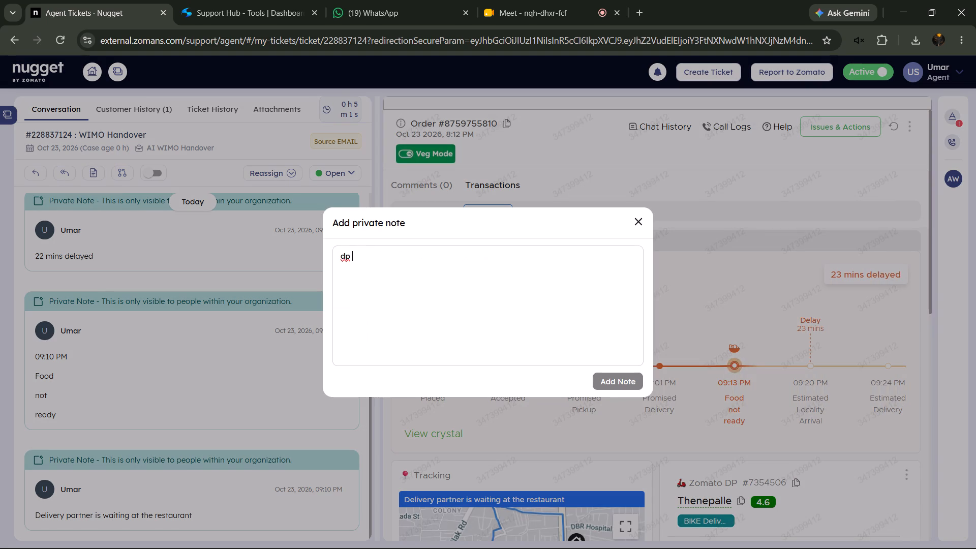
key("o")
type("nn")
type("ec")
type("te")
key("d")
left_click(627, 385)
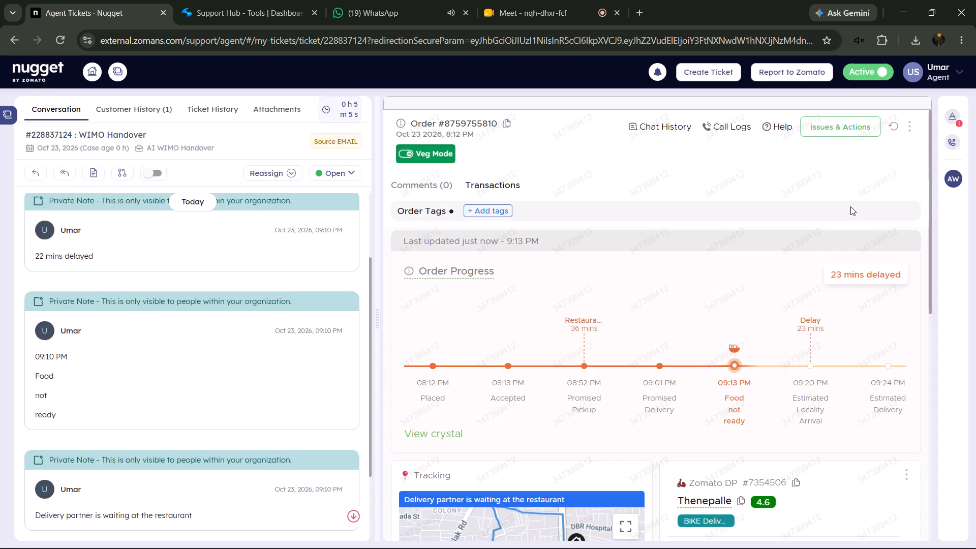
Set the Expected Time in the ticket properties to 10.
left_click(950, 112)
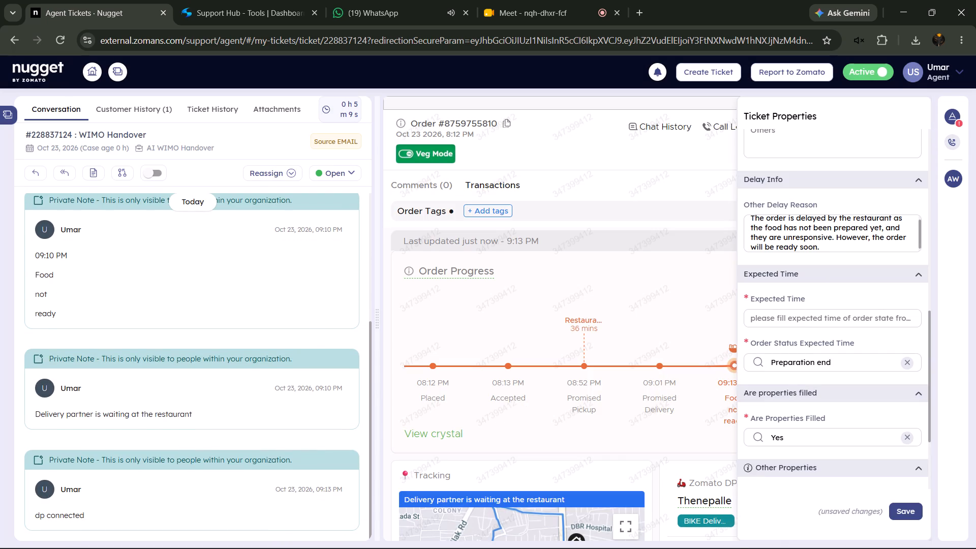
left_click(803, 319)
type("10")
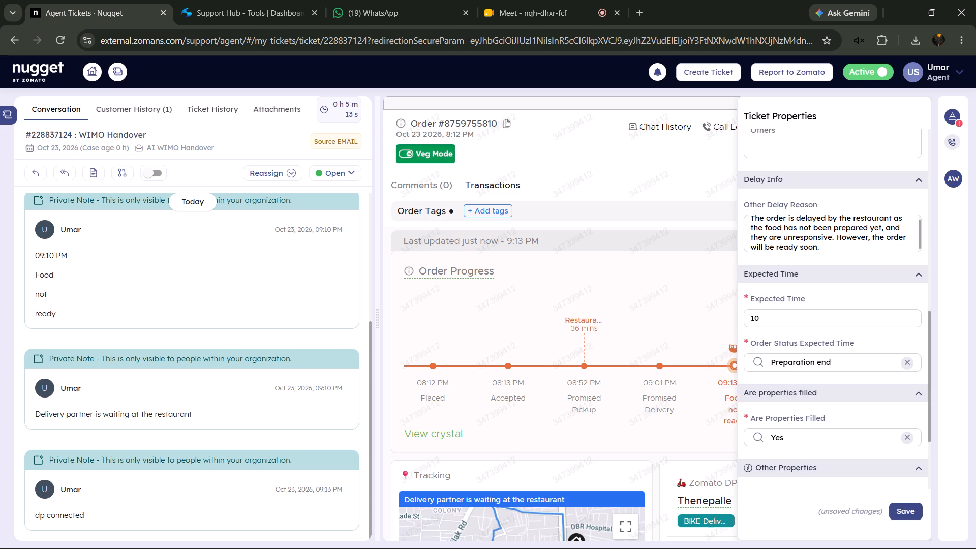
Review the delay reason and the other filled ticket properties, and save them.
left_click(882, 226)
left_click(823, 250)
scroll(841, 257, "up", 8)
scroll(183, 311, "up", 4)
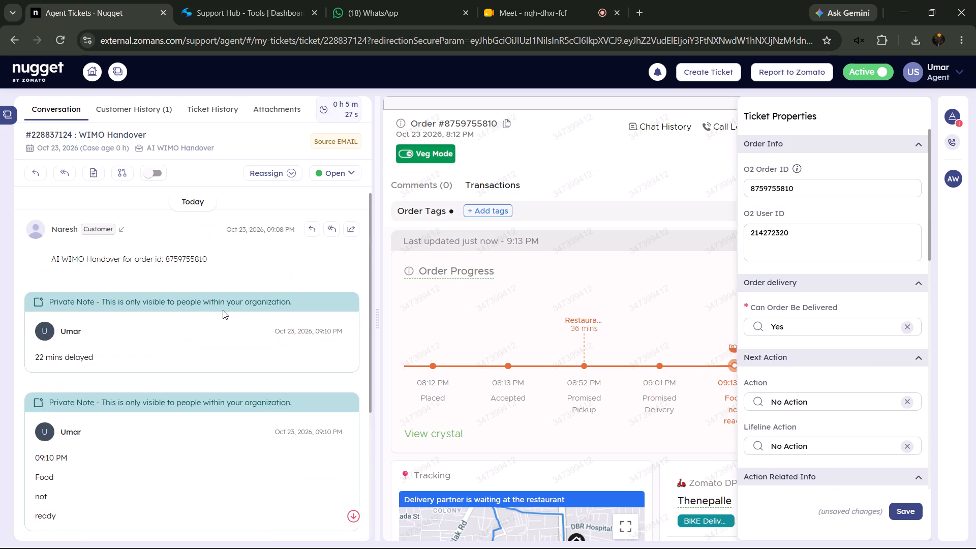
scroll(223, 310, "down", 5)
scroll(846, 296, "down", 7)
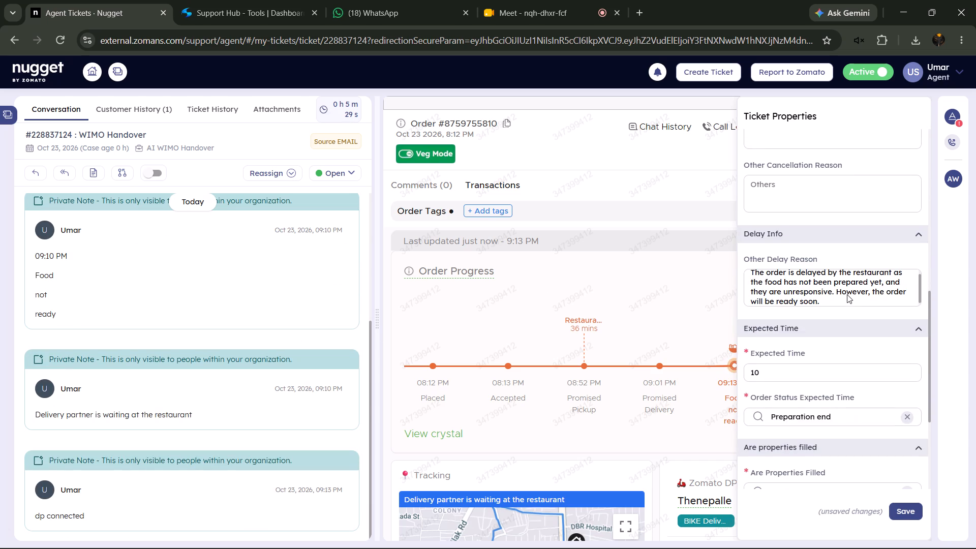
scroll(847, 294, "down", 3)
left_click(909, 514)
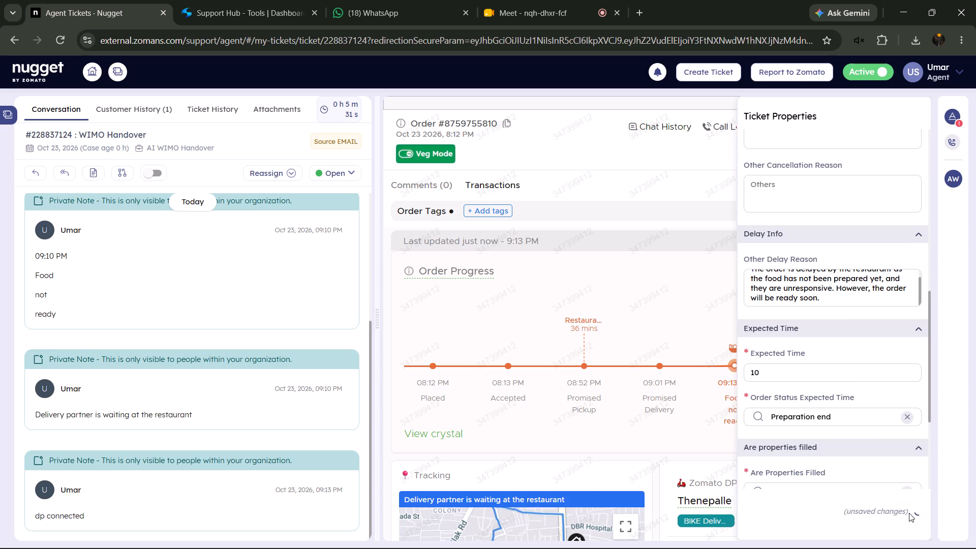
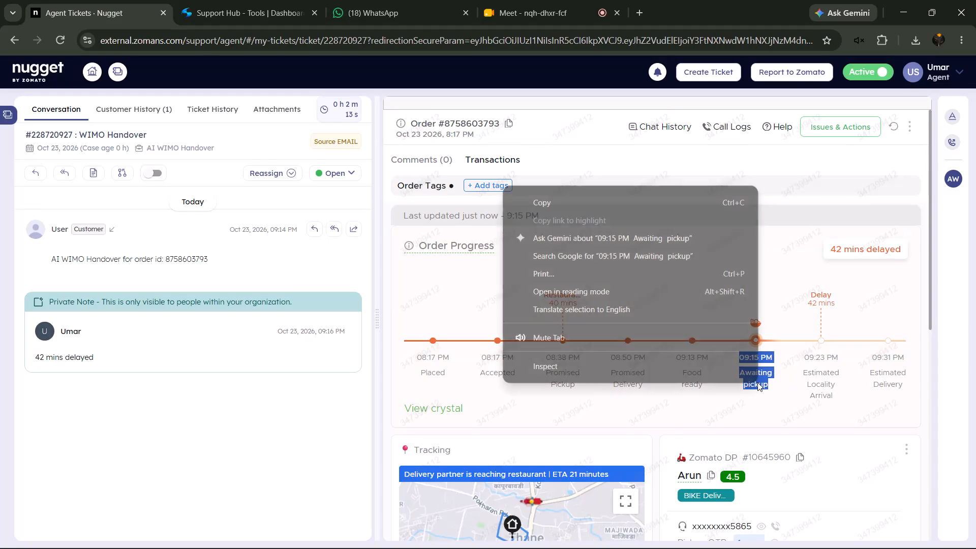
Copy the 09:15 PM Awaiting pickup status from the order progress and add it to the ticket as a private note.
left_click(557, 196)
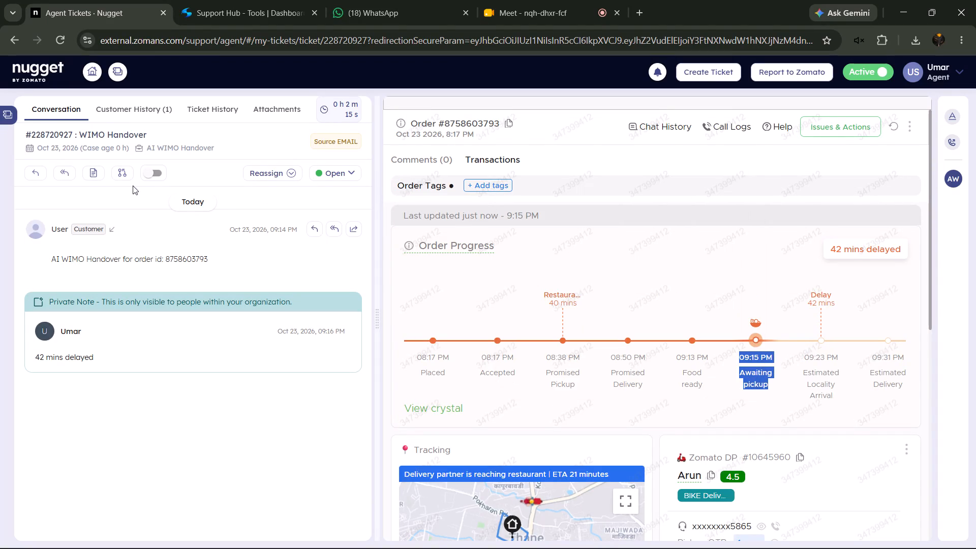
left_click(90, 178)
right_click(400, 271)
left_click(495, 387)
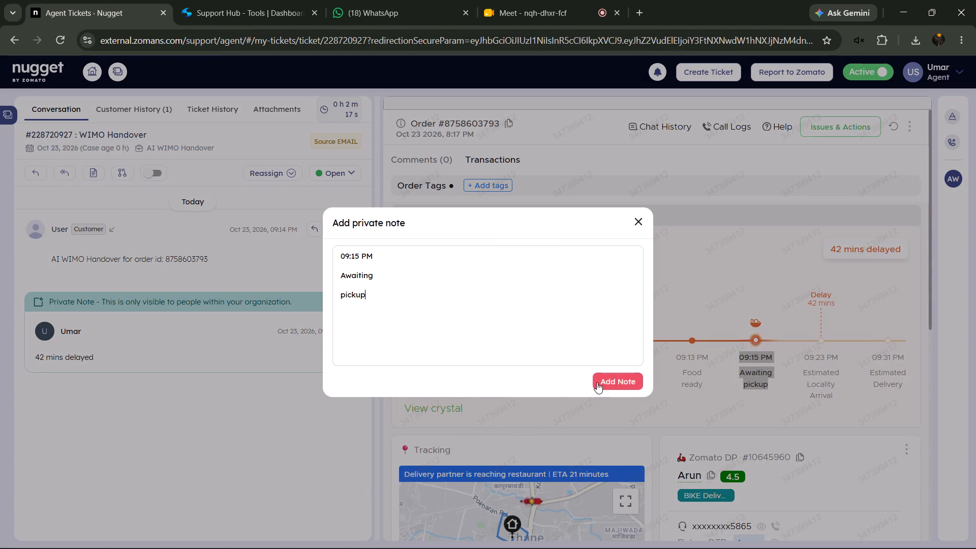
left_click(597, 382)
Copy the tracking status "Delivery partner is reaching restaurant | ETA 21 minutes".
left_click_drag(621, 469, 387, 469)
right_click(424, 474)
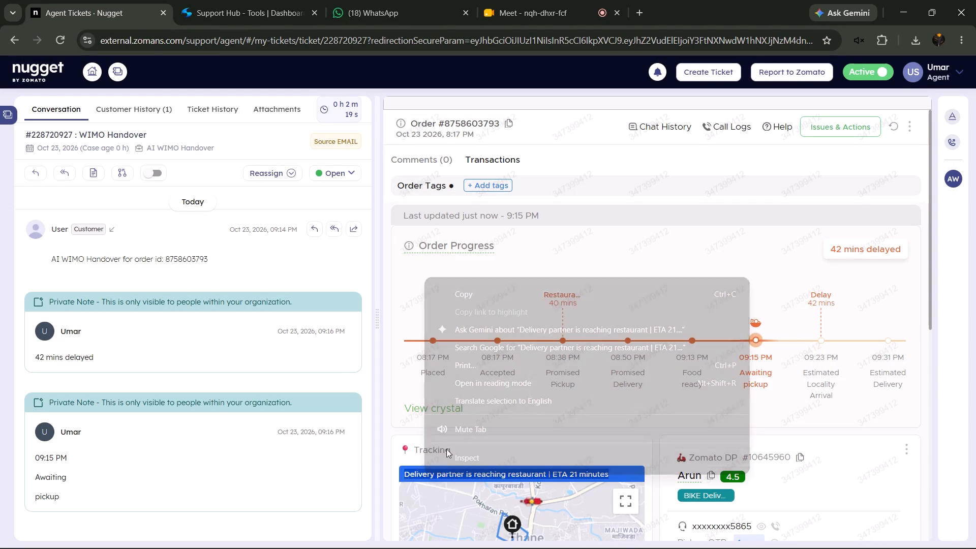
left_click(471, 294)
left_click(905, 449)
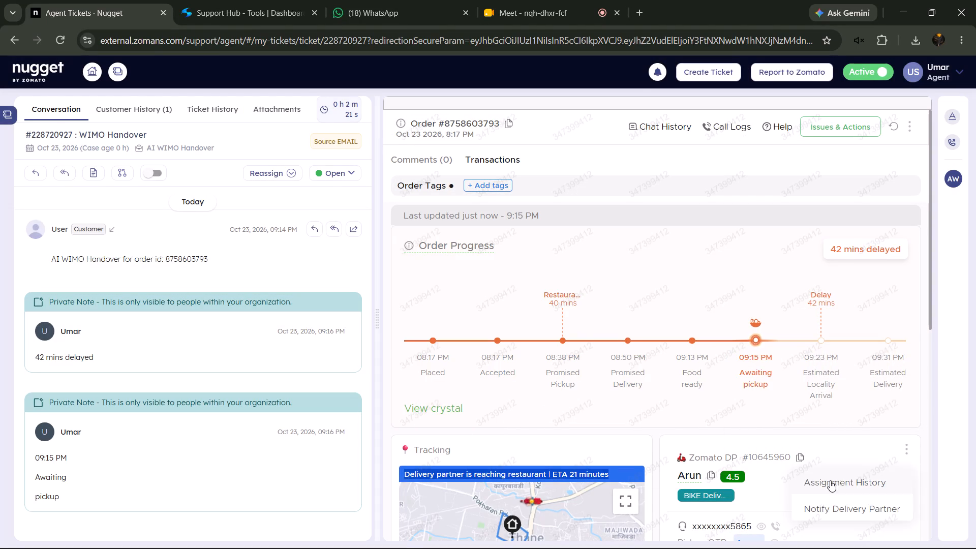
left_click(830, 480)
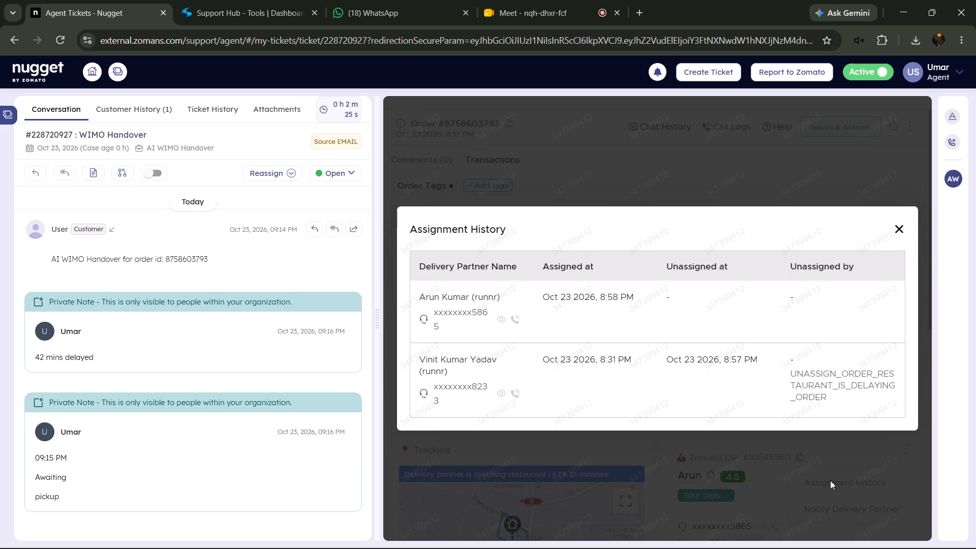
left_click(830, 480)
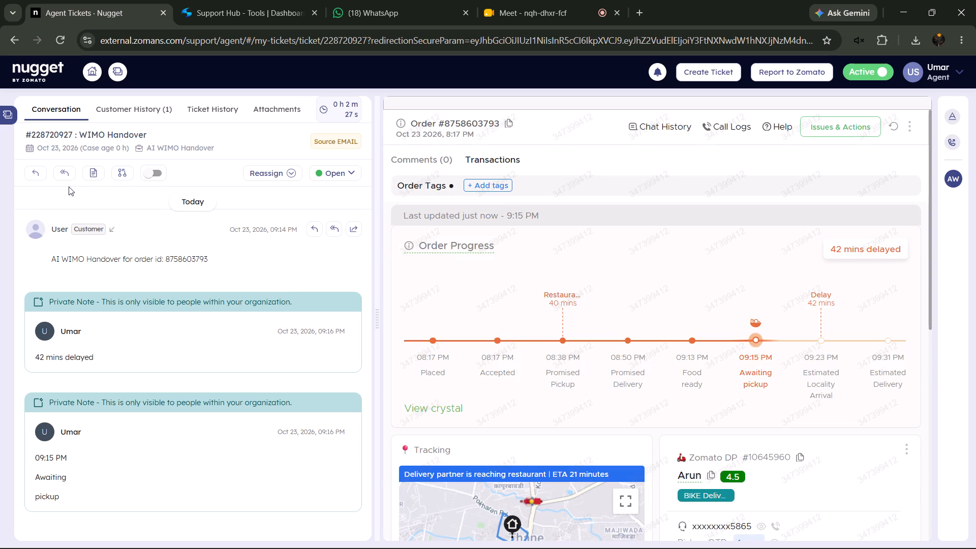
Add the copied tracking status "Delivery partner is reaching restaurant | ETA 21 minutes" as a private note on the ticket.
left_click(89, 163)
left_click(89, 168)
right_click(400, 287)
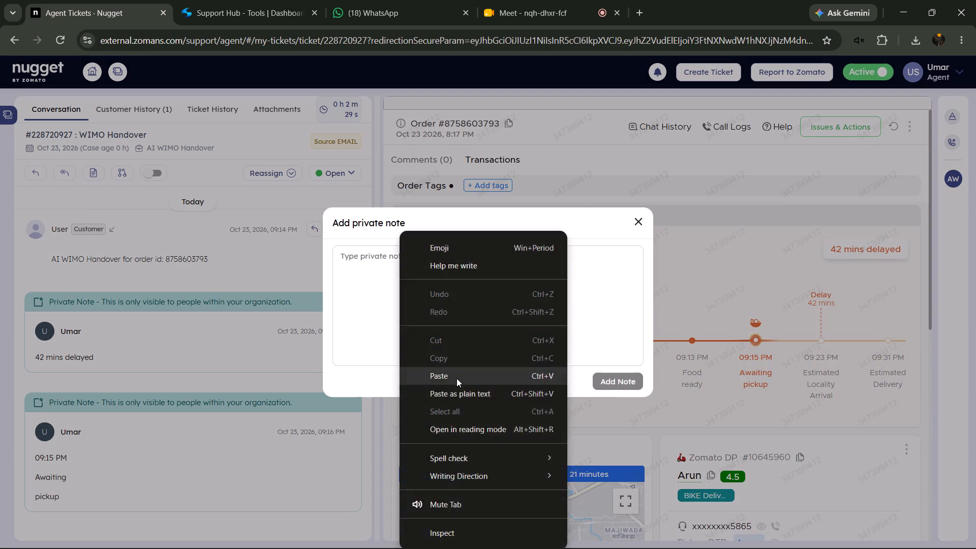
left_click(456, 378)
left_click(634, 385)
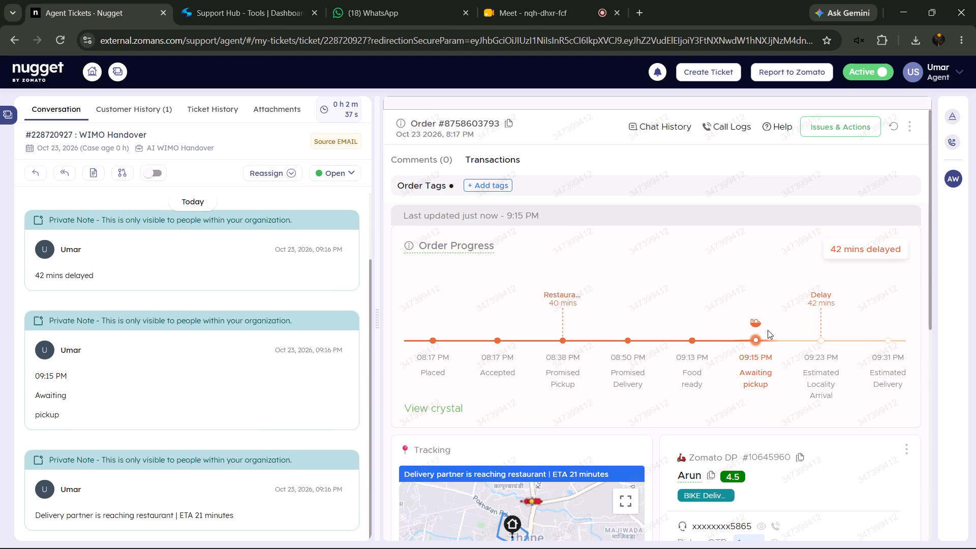
Refresh the order details and check the delivery partner assignment history again.
scroll(768, 330, "down", 4)
scroll(768, 330, "up", 7)
left_click(891, 126)
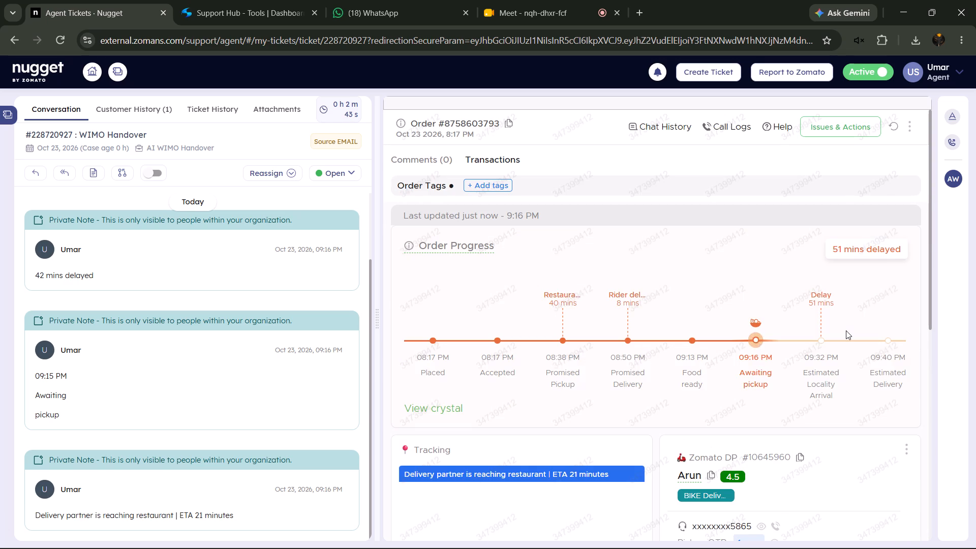
scroll(846, 330, "down", 1)
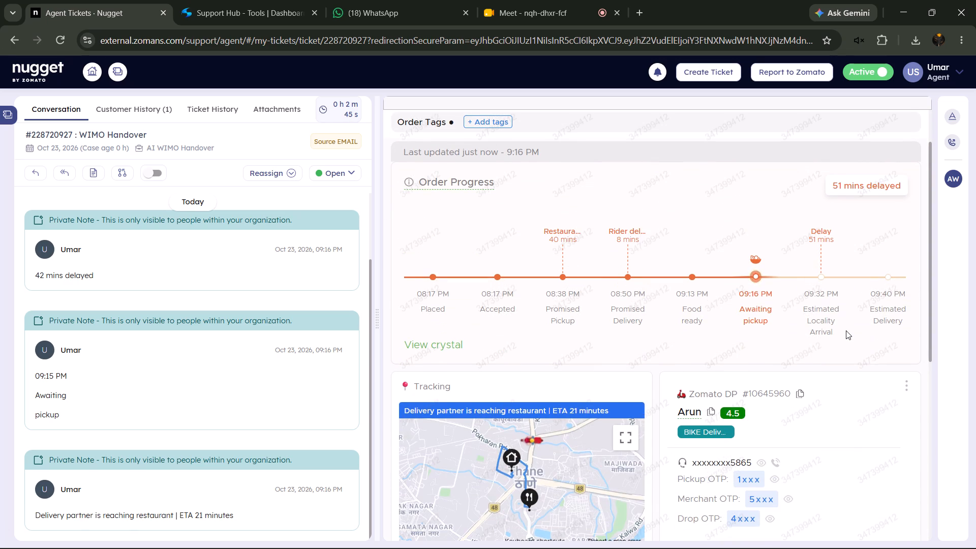
scroll(846, 330, "down", 3)
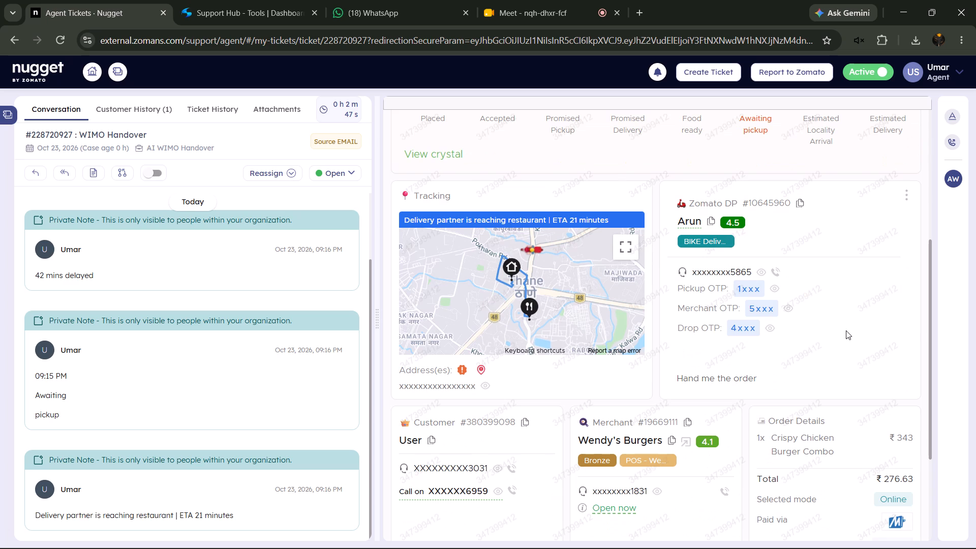
left_click(907, 192)
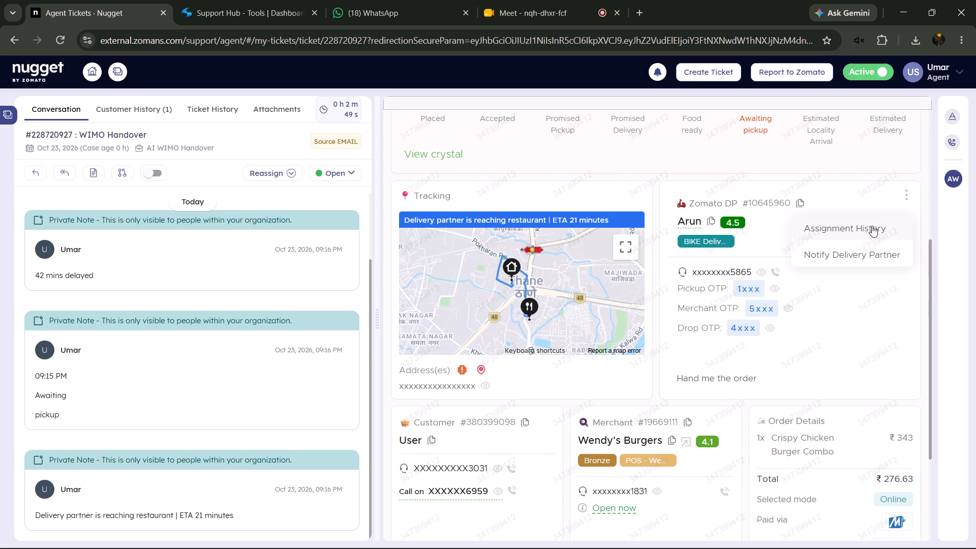
left_click(872, 226)
left_click(826, 441)
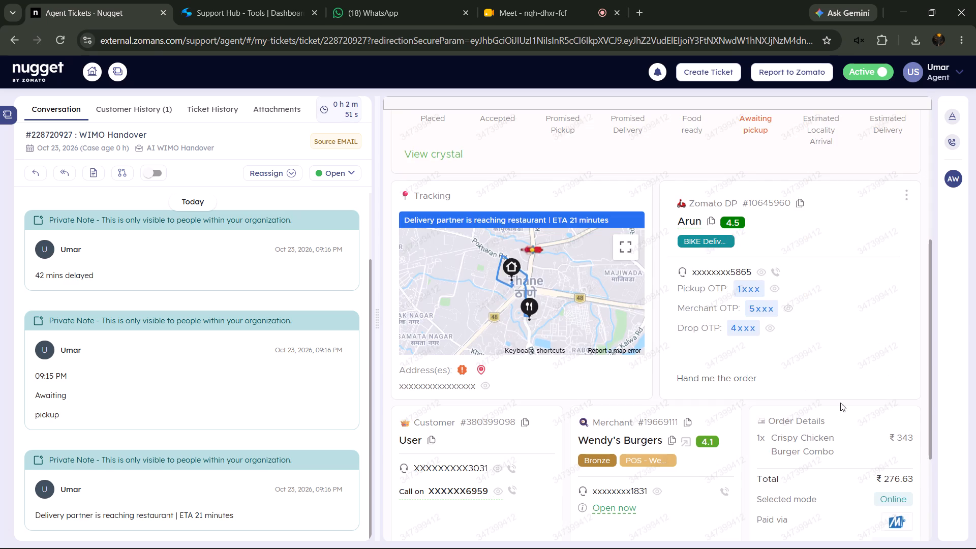
Refresh the order details twice and review the order progress and delivery tracking.
scroll(847, 373, "up", 5)
scroll(847, 373, "down", 1)
scroll(847, 373, "up", 2)
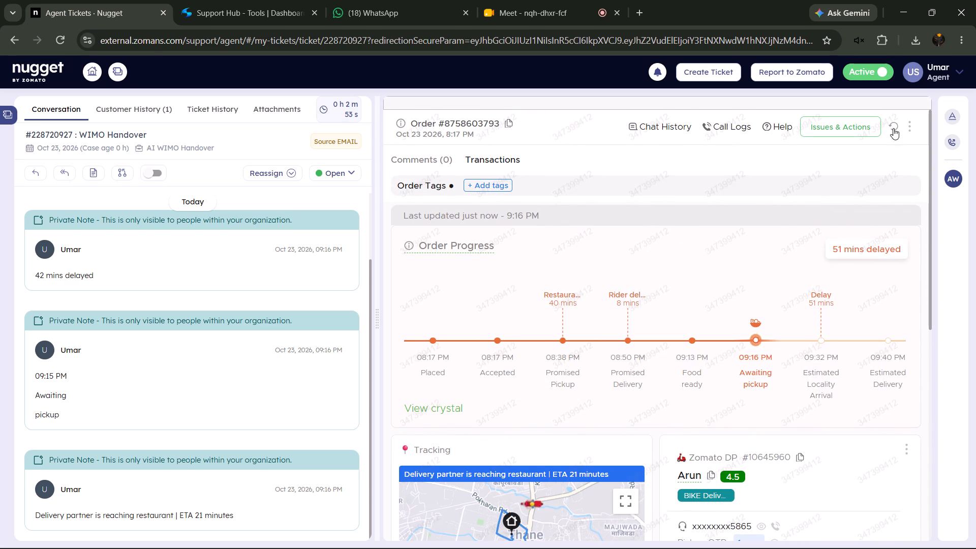
left_click(893, 124)
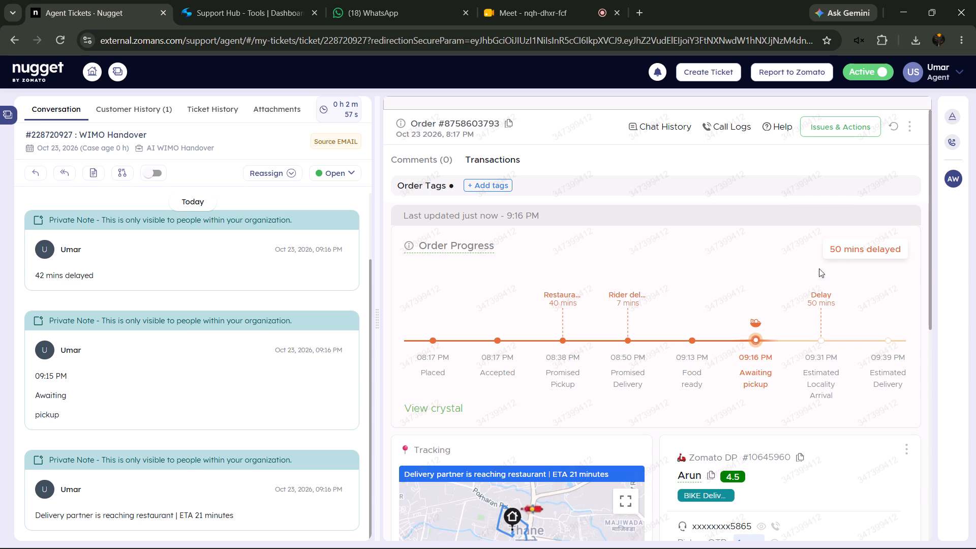
scroll(831, 282, "down", 4)
scroll(831, 282, "up", 3)
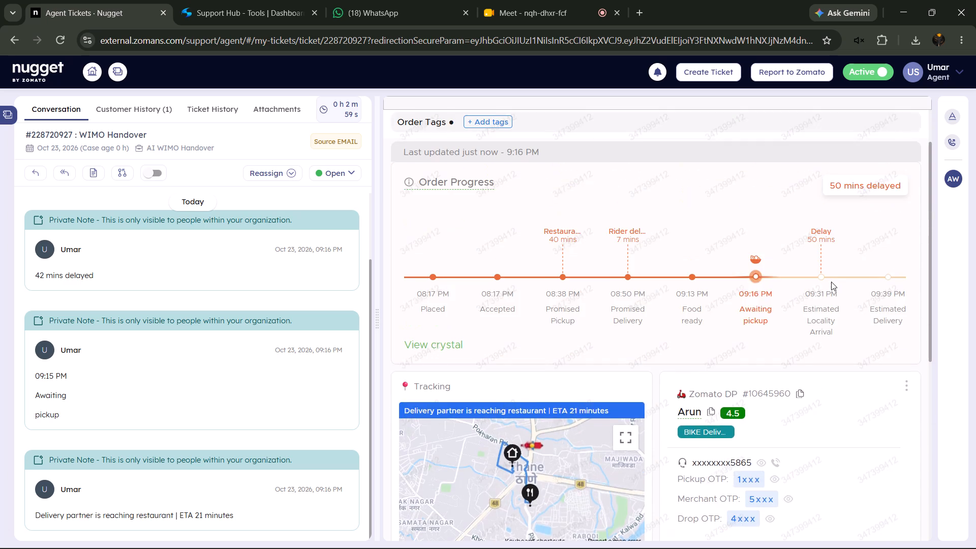
scroll(831, 282, "up", 3)
left_click(893, 126)
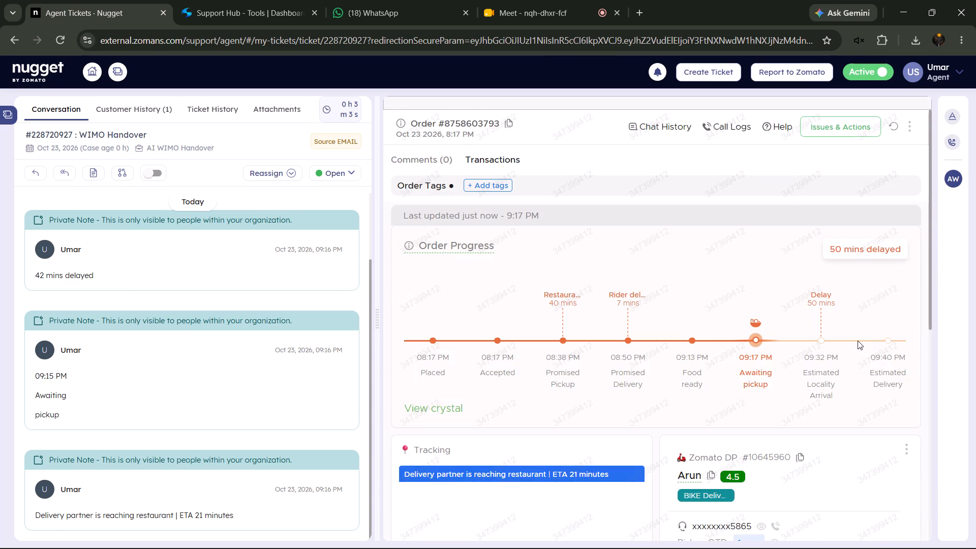
scroll(857, 342, "down", 4)
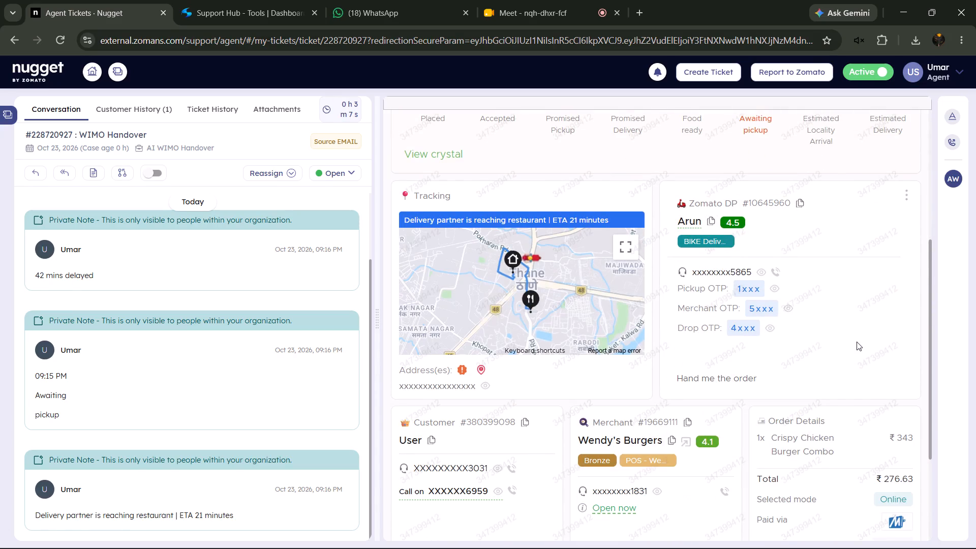
Request a callback that connects to the order's delivery partner, and dismiss the callback dialog.
scroll(857, 342, "up", 4)
scroll(813, 373, "down", 2)
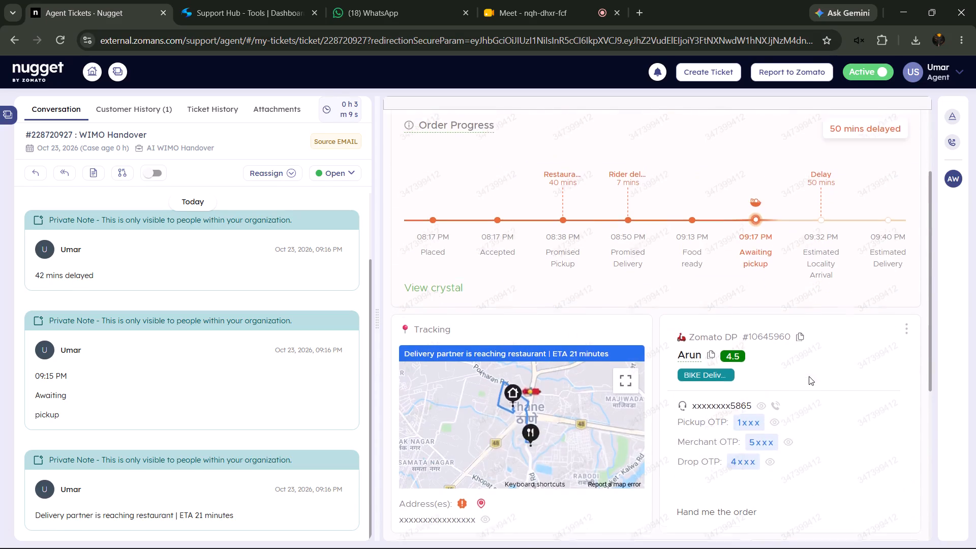
left_click(775, 401)
left_click(873, 392)
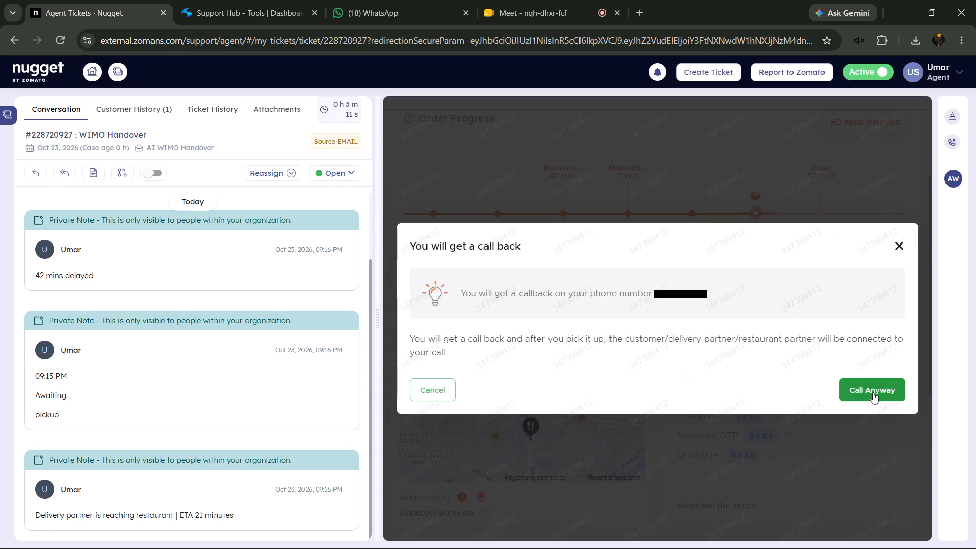
left_click(825, 175)
Refresh the order details and recheck the delivery partner assignment history.
scroll(858, 309, "up", 5)
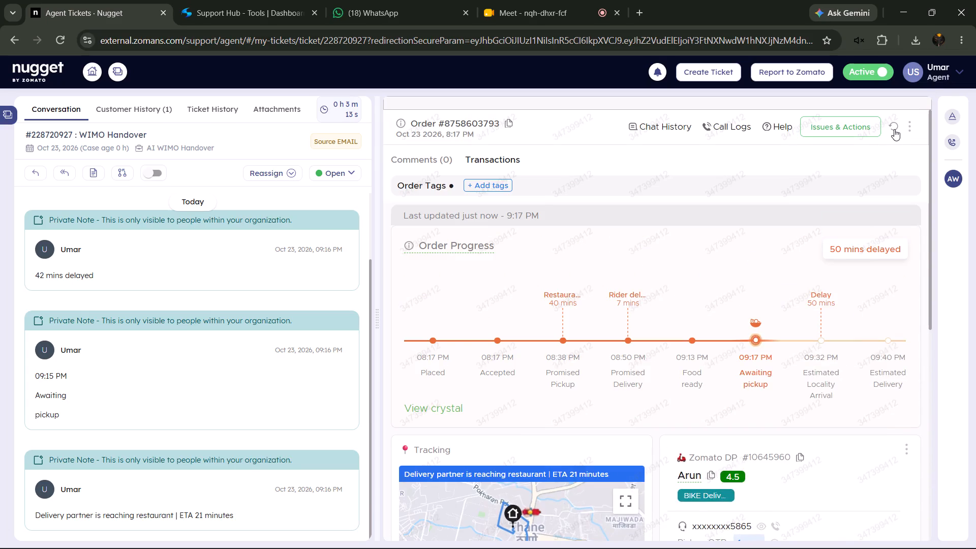
left_click(894, 129)
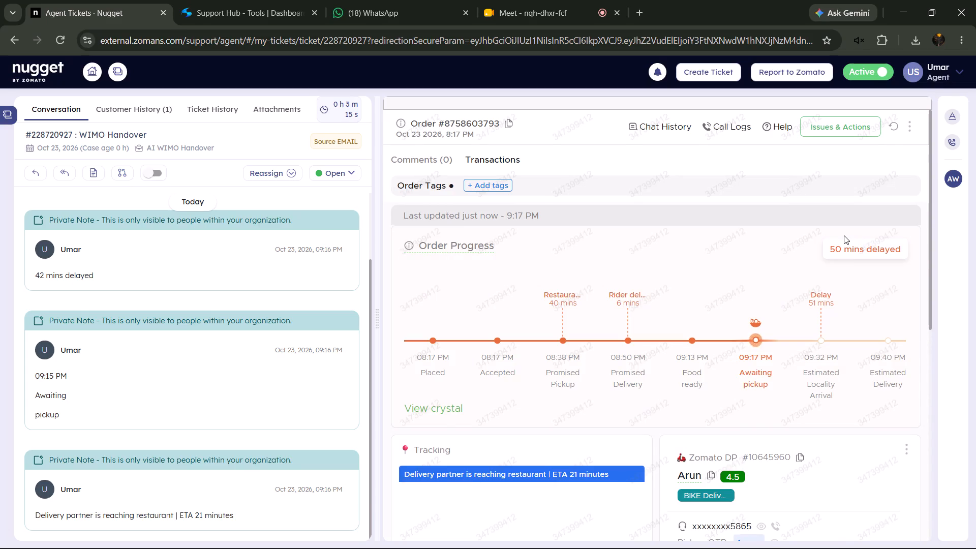
scroll(844, 237, "down", 2)
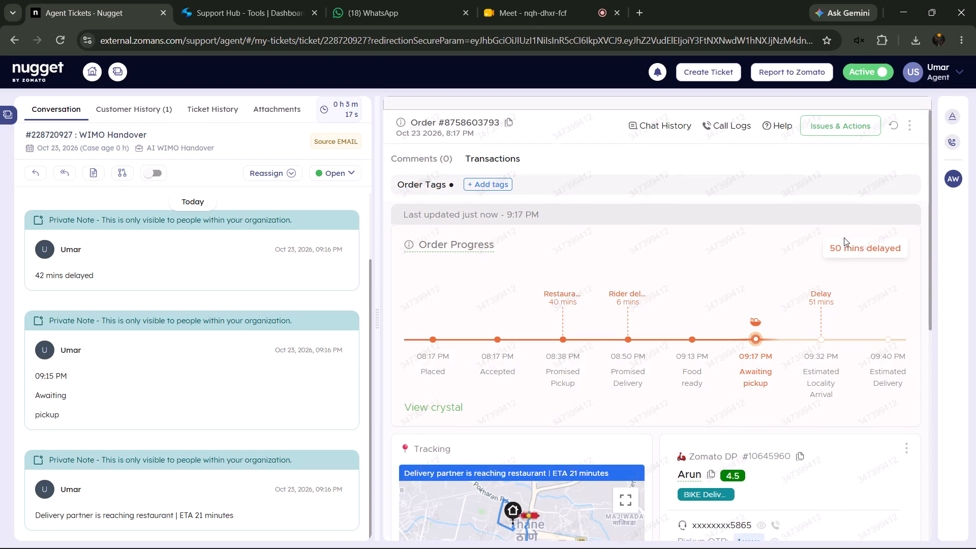
left_click(909, 324)
left_click(855, 358)
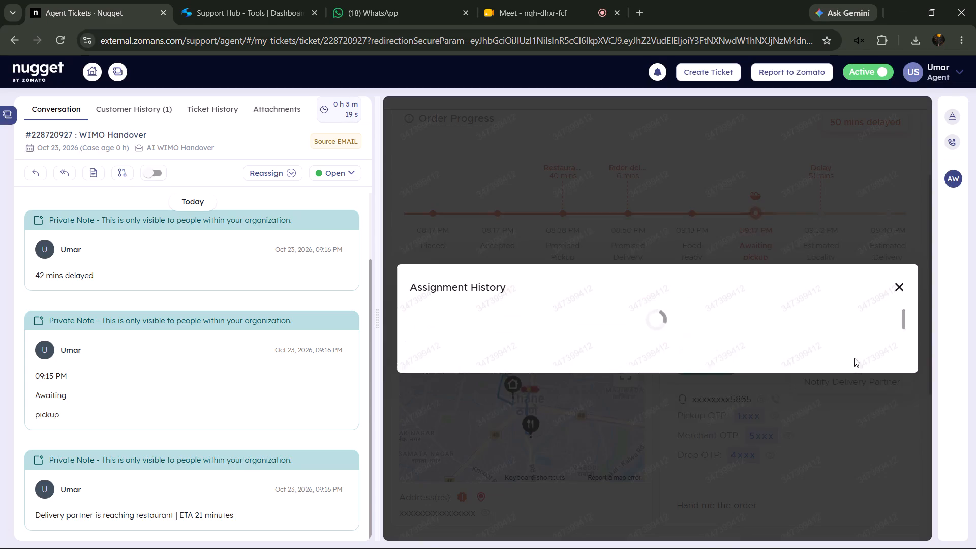
left_click(871, 443)
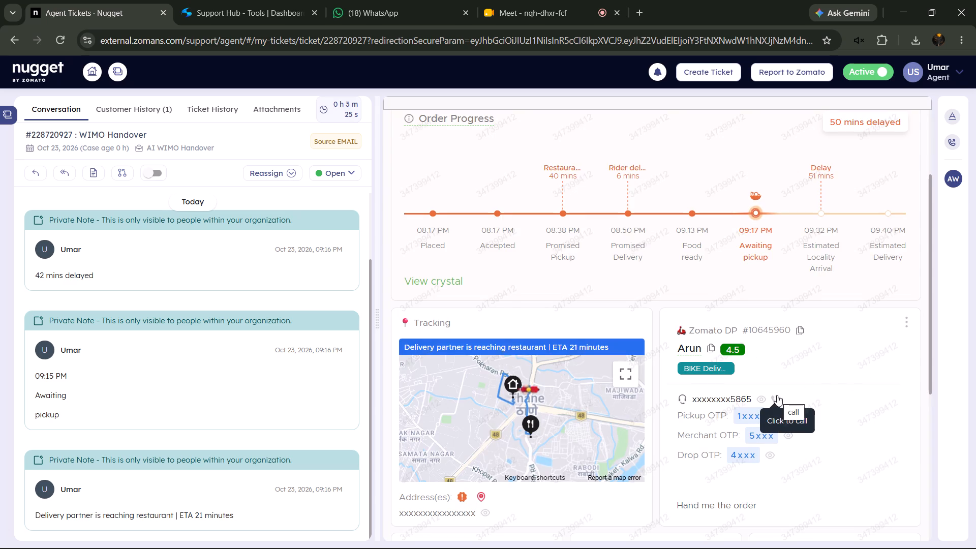
Check the order's call history.
scroll(790, 338, "up", 4)
left_click(722, 127)
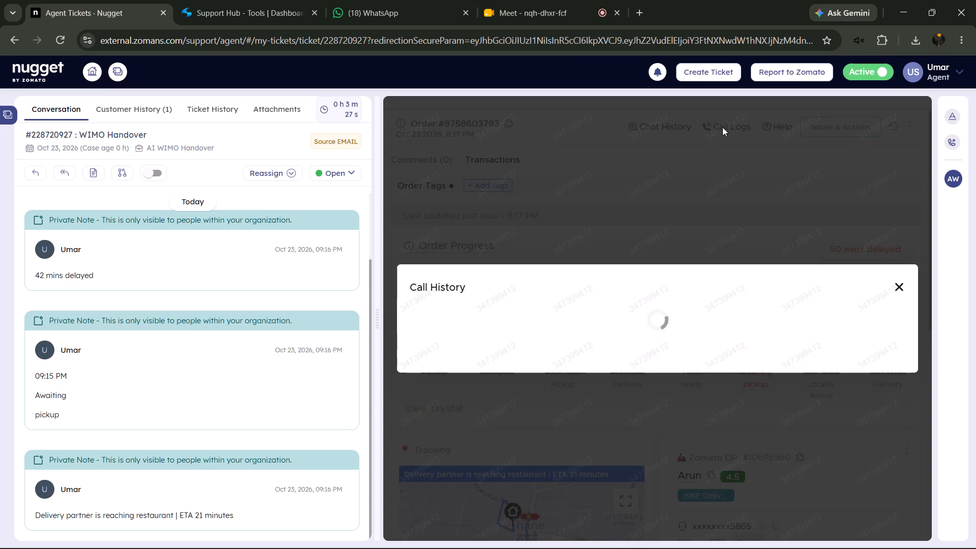
double_click(722, 127)
left_click(722, 127)
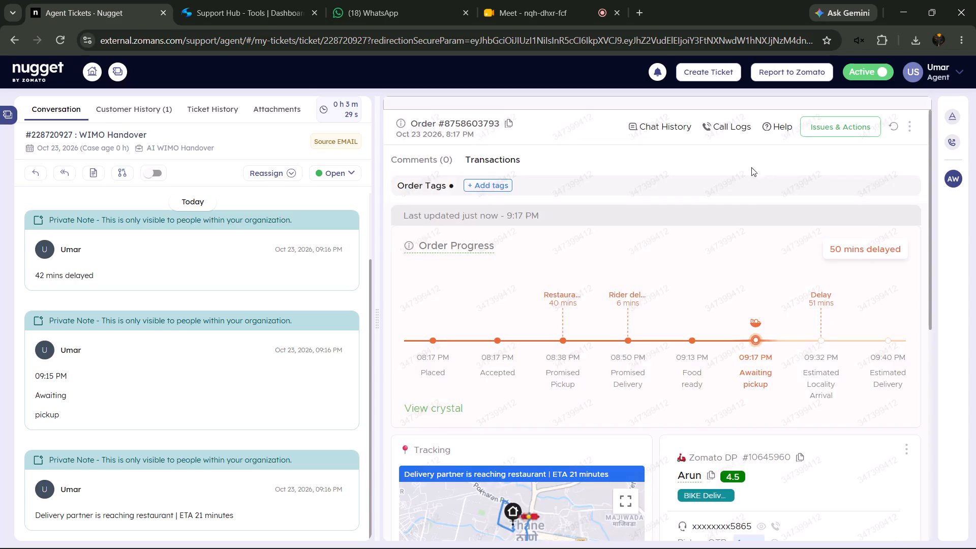
Request a callback that connects to the merchant Wendy's Burgers, and dismiss the callback dialog.
scroll(756, 230, "down", 8)
double_click(718, 333)
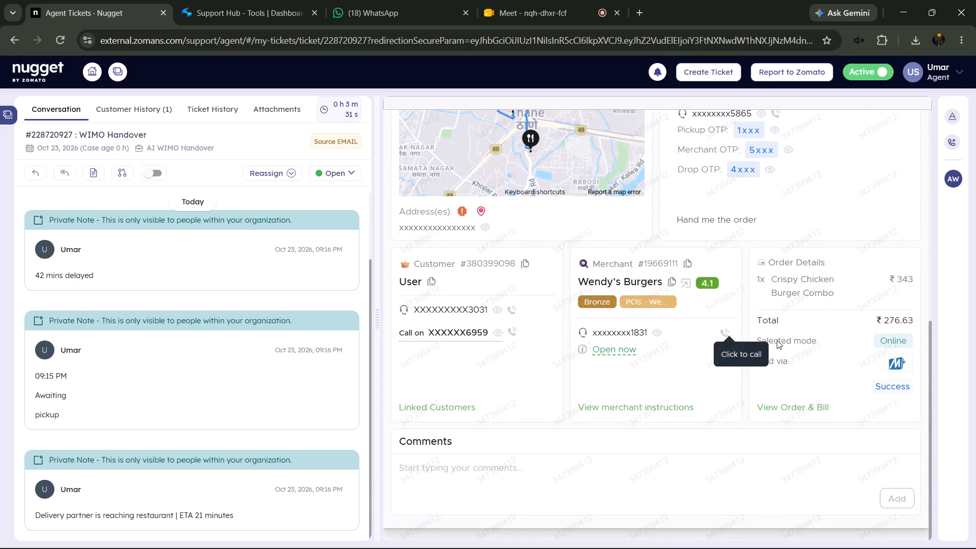
left_click(860, 390)
left_click(823, 178)
Draft a private note reading "dp said order picked by another dp, didn't confirm anything" and close the note without adding it.
scroll(825, 288, "up", 5)
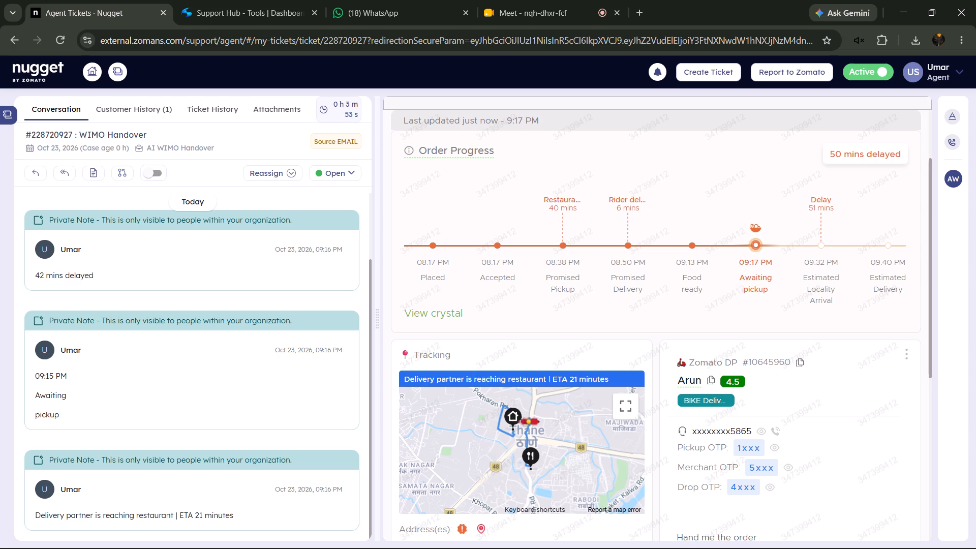
scroll(763, 260, "down", 3)
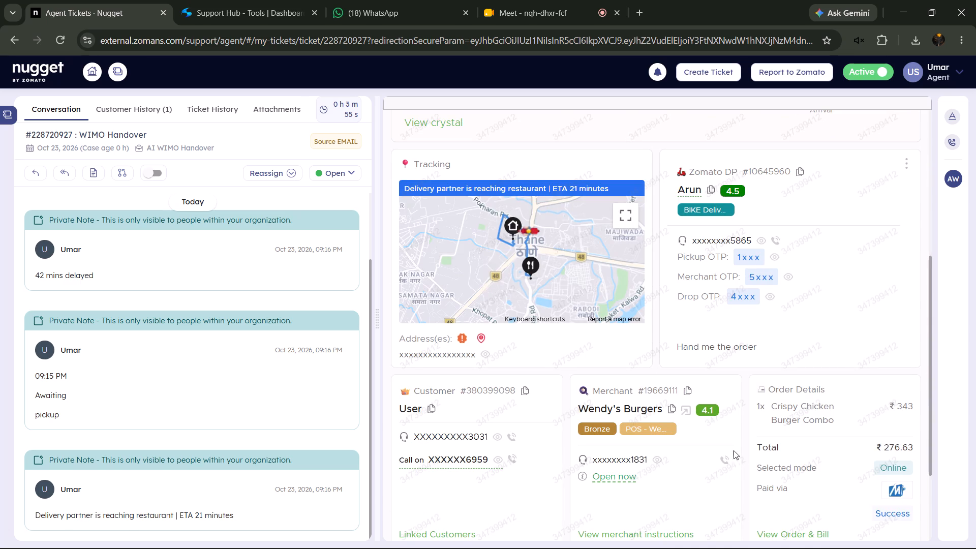
left_click(95, 170)
type("dp said order picked by another dp")
type(",")
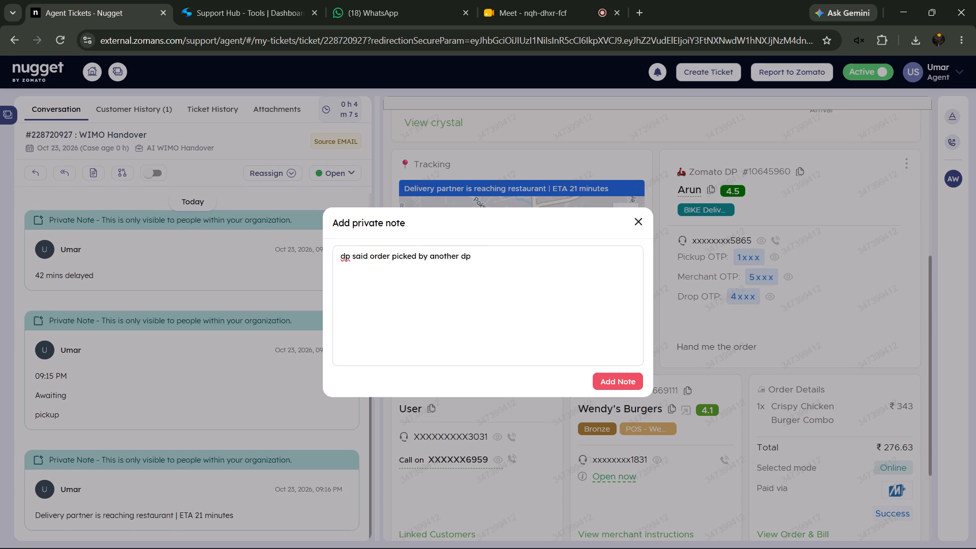
key("space")
key("a")
key("BackSpace")
type("didn'y")
key("BackSpace")
type("t co")
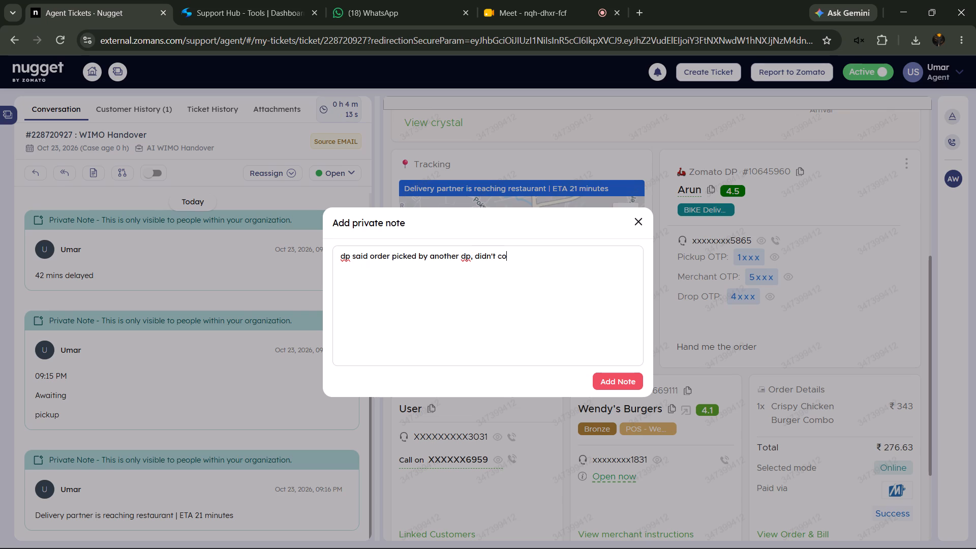
type("nnect")
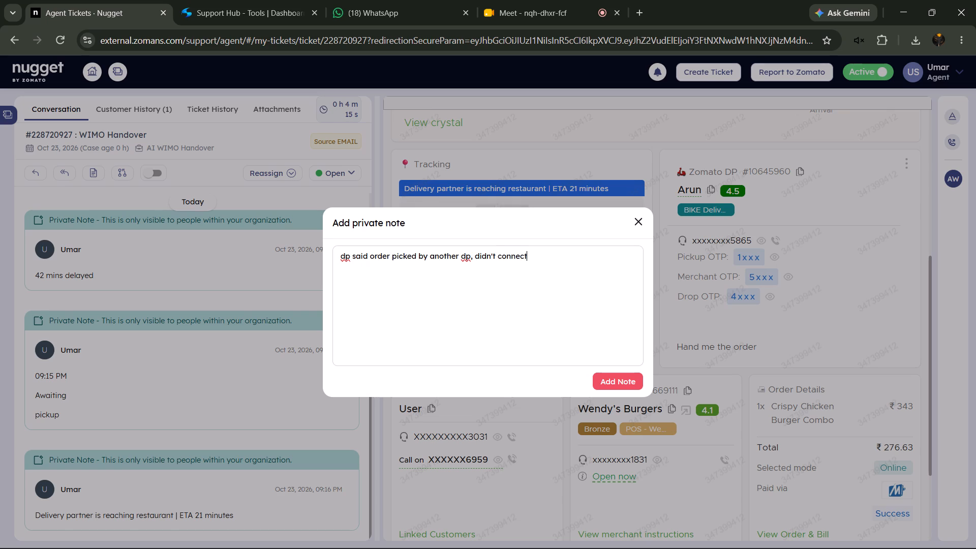
key("BackSpace")
key("BackSpace")
key("BackSpace")
key("BackSpace")
key("BackSpace")
type("nfirm anything")
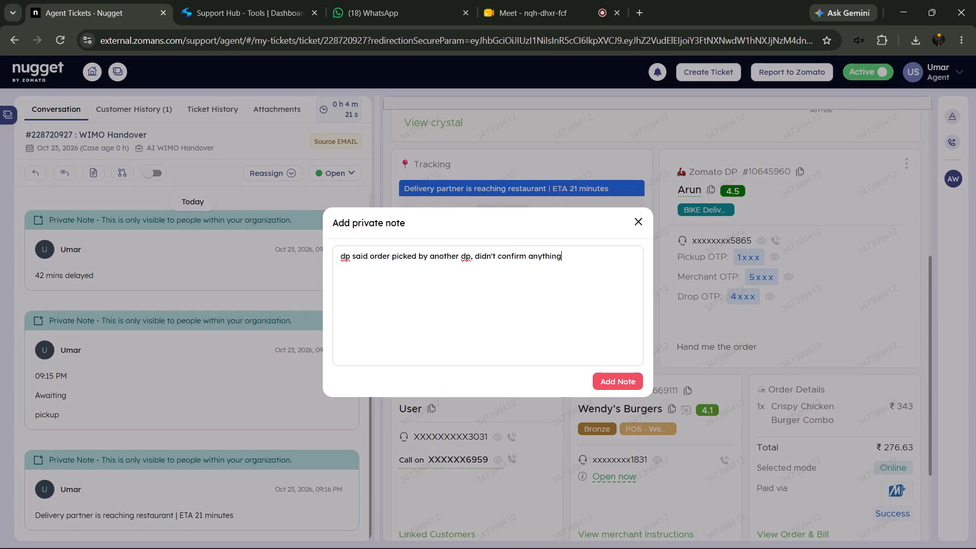
left_click(639, 221)
Request another callback that connects to the merchant Wendy's Burgers.
scroll(734, 404, "down", 3)
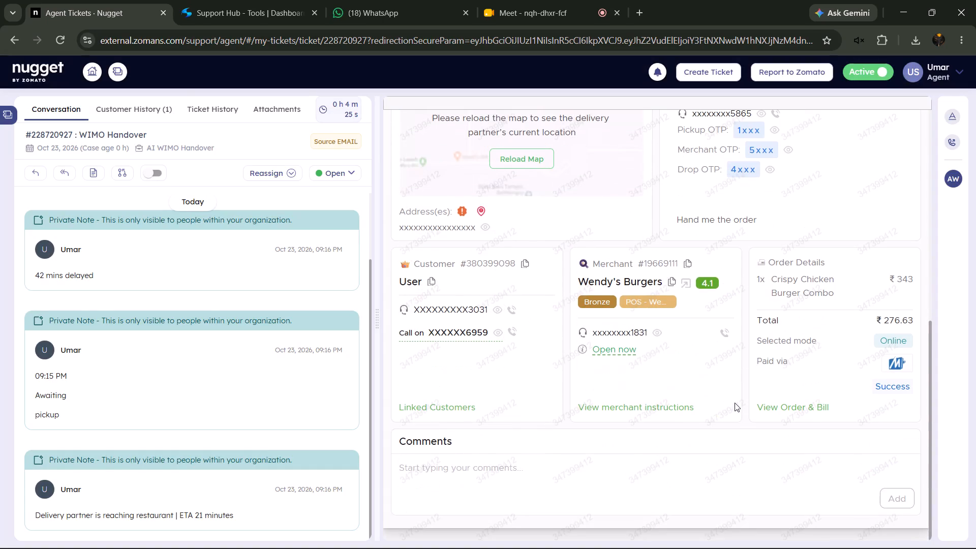
left_click(726, 334)
left_click(872, 386)
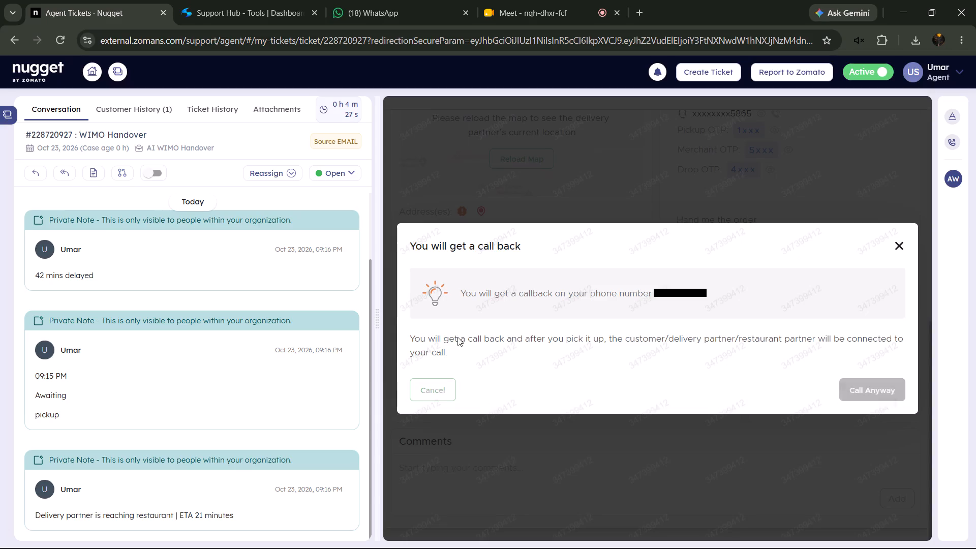
Append the line "mx unresponsive" to the drafted private note and add the note to the ticket.
left_click(96, 175)
left_click(603, 262)
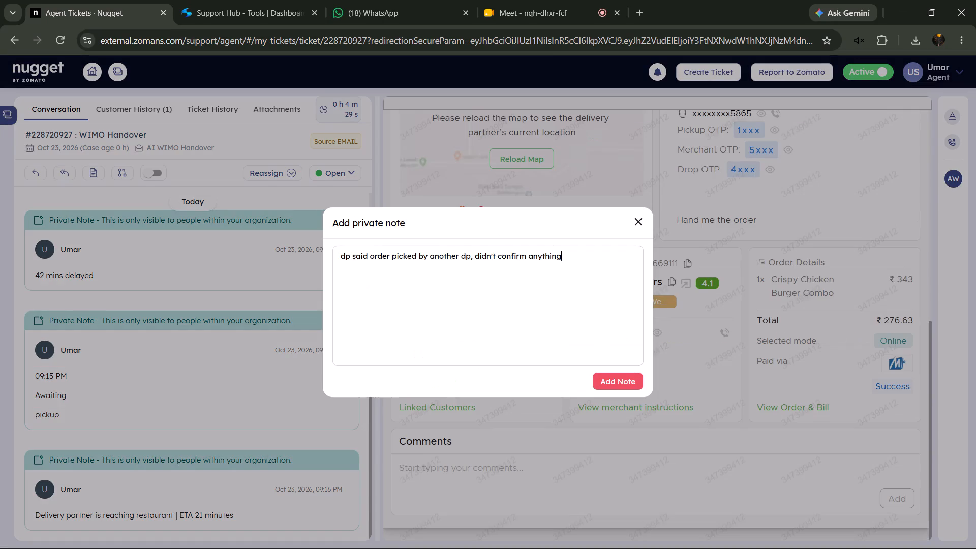
key("Return")
key("Return")
type("mx un")
type("responsi")
type("ve")
left_click(626, 381)
scroll(800, 289, "up", 5)
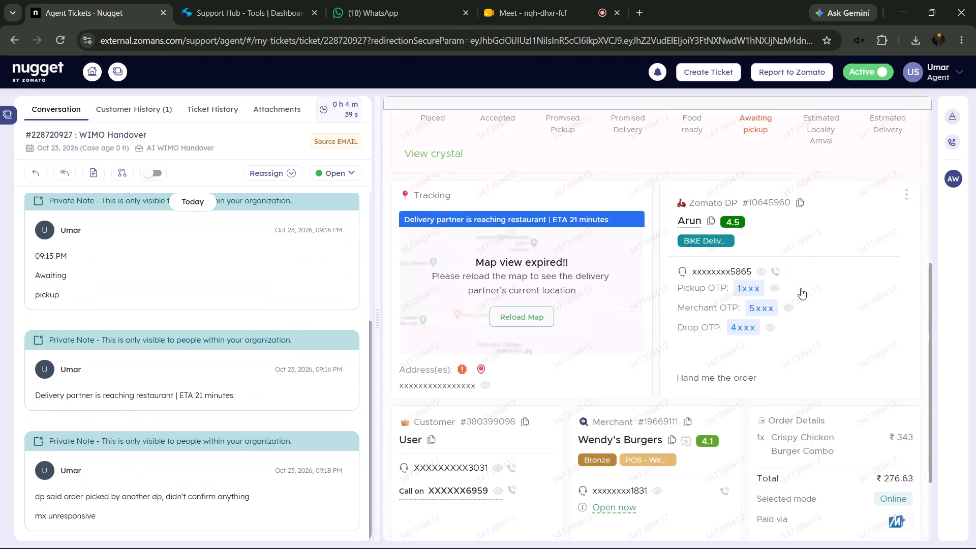
scroll(801, 288, "up", 4)
left_click(891, 126)
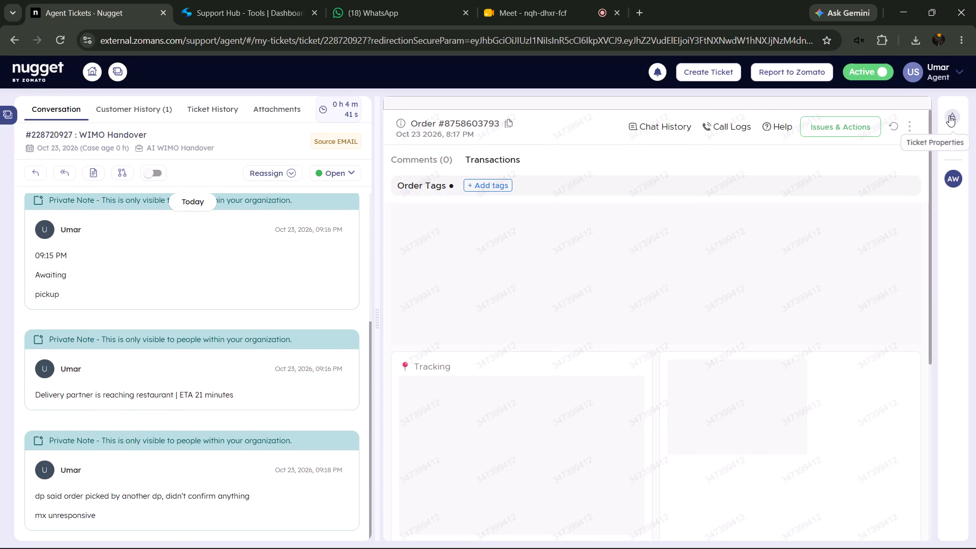
In the ticket properties, set Can Order Be Delivered to Yes, Action to Escalate to agent and Lifeline Action to No Action.
left_click(949, 115)
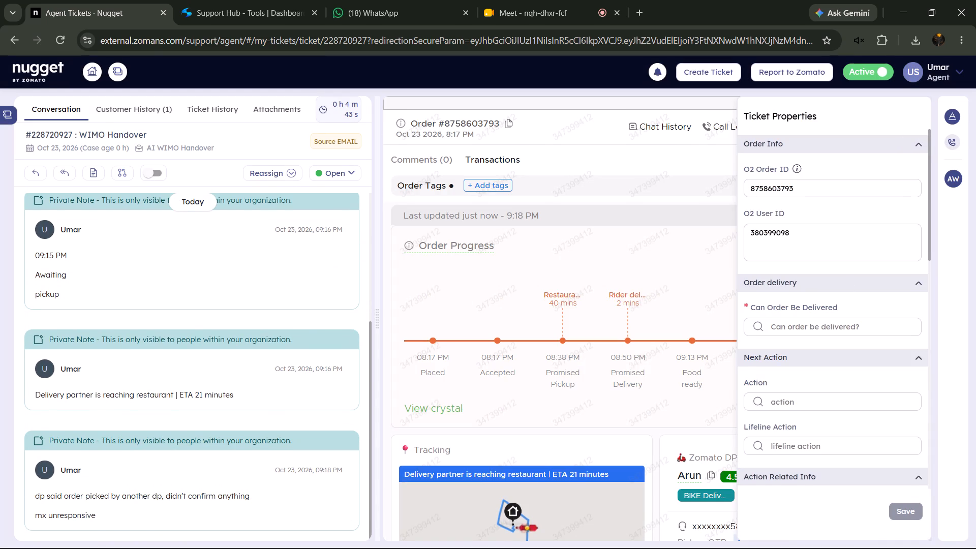
left_click(818, 328)
left_click(801, 345)
scroll(833, 227, "down", 3)
left_click(808, 208)
left_click(803, 245)
left_click(803, 251)
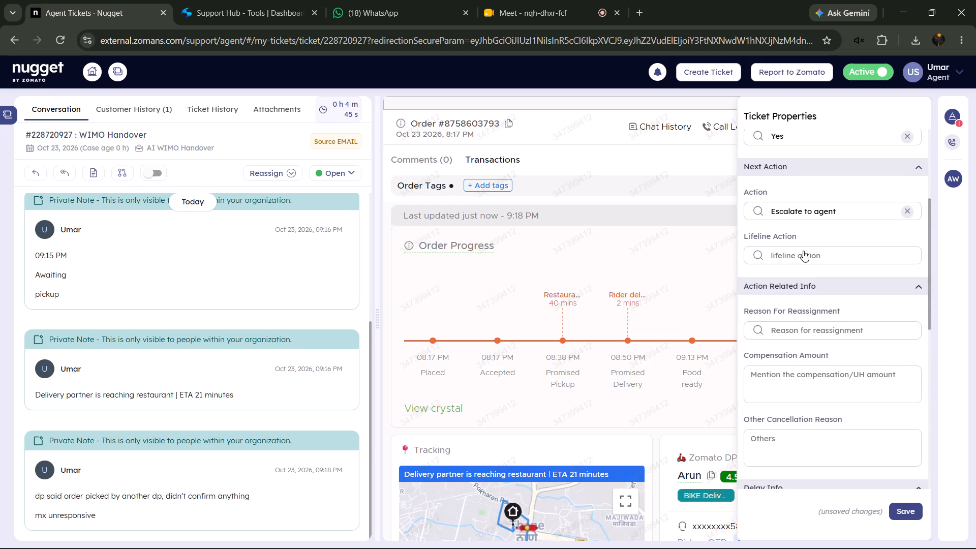
left_click(797, 269)
Set Are Properties Filled to Yes, review the remaining fields and save the ticket properties.
scroll(798, 269, "down", 4)
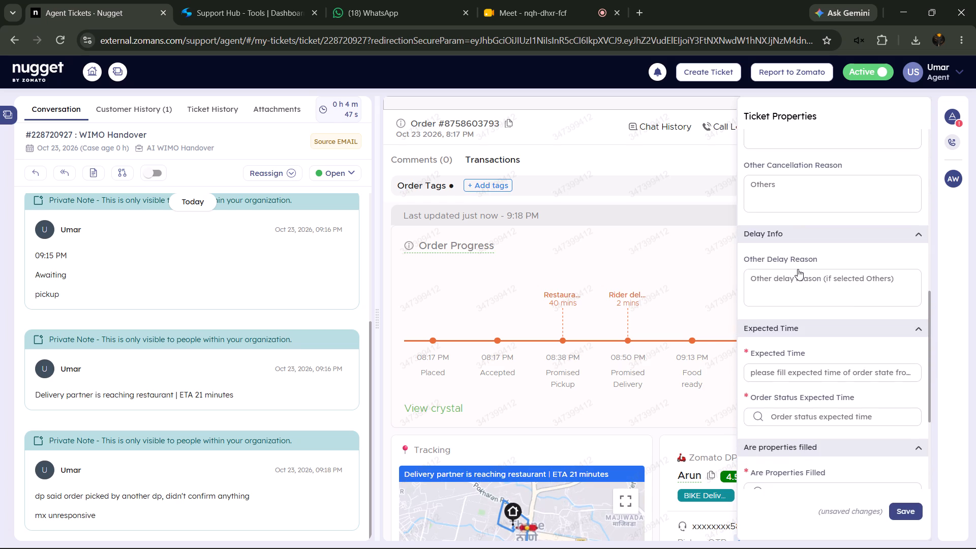
scroll(798, 269, "down", 3)
left_click(818, 311)
left_click(809, 325)
scroll(815, 340, "up", 4)
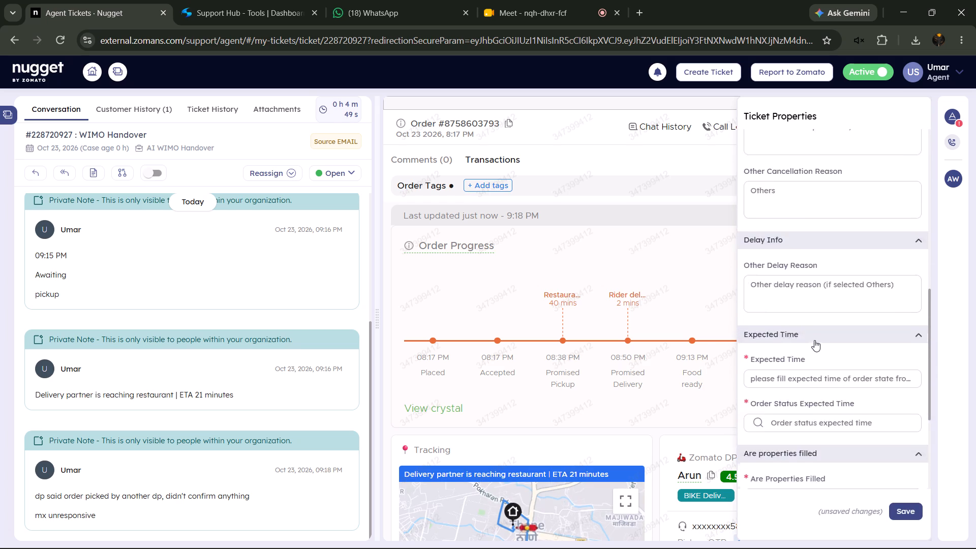
scroll(814, 340, "up", 7)
scroll(814, 328, "down", 6)
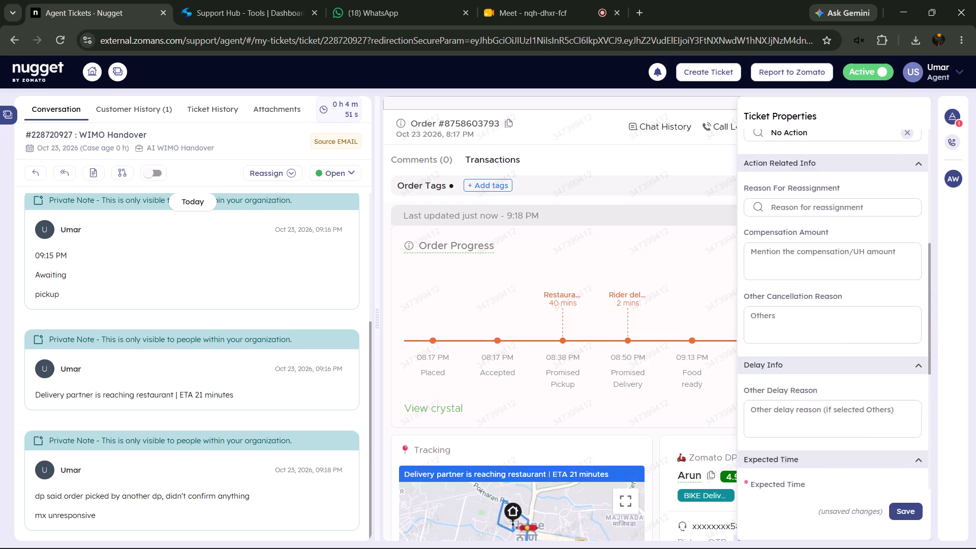
scroll(814, 326, "down", 4)
left_click_drag(896, 502, 902, 442)
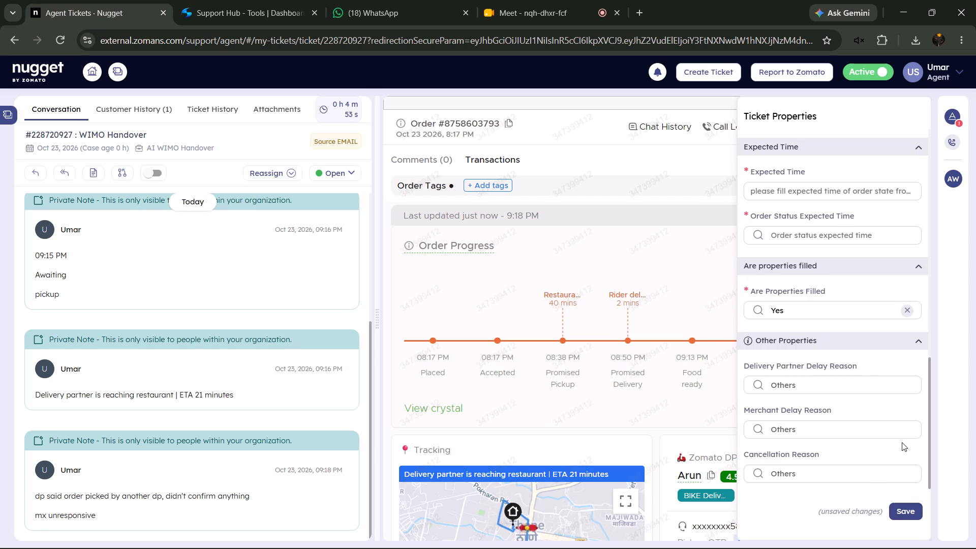
left_click_drag(902, 442, 903, 451)
left_click(904, 503)
scroll(879, 467, "up", 3)
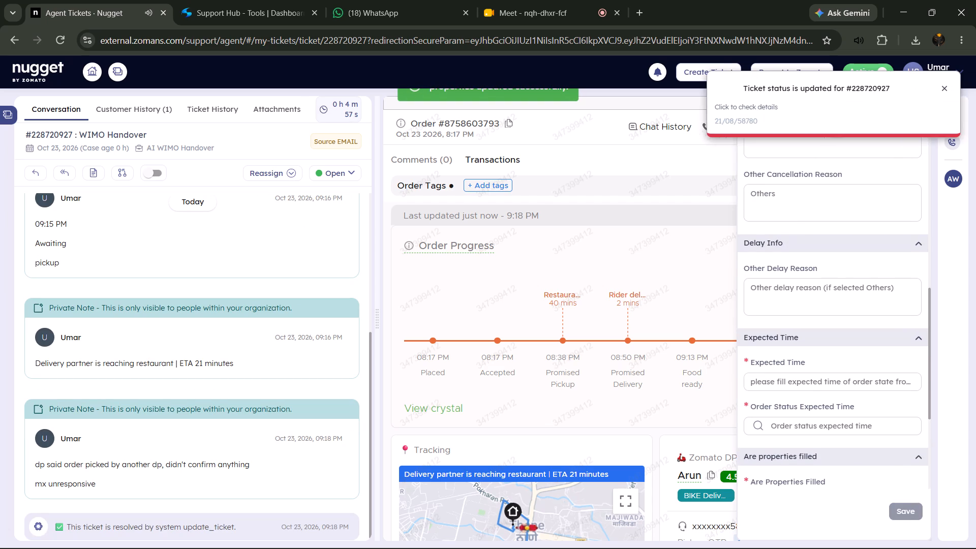
left_click(513, 434)
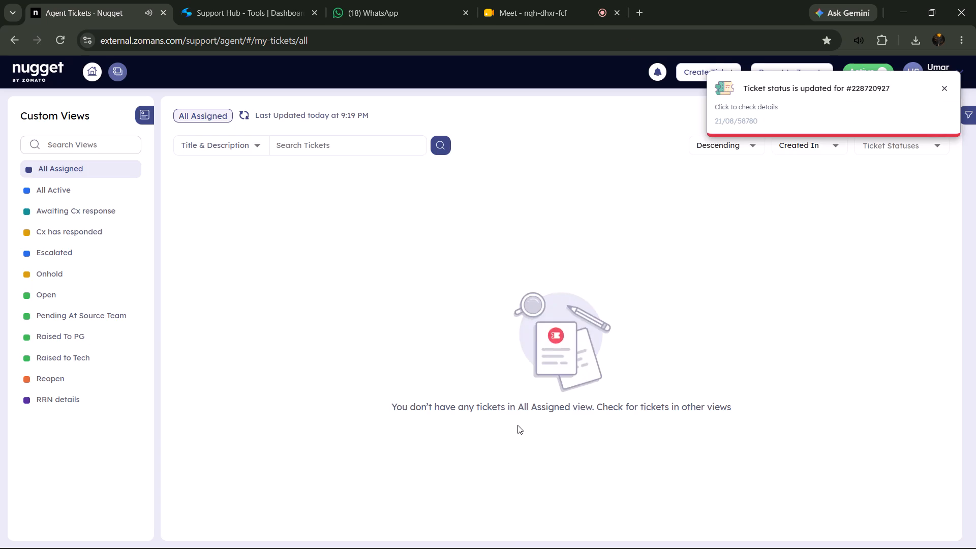
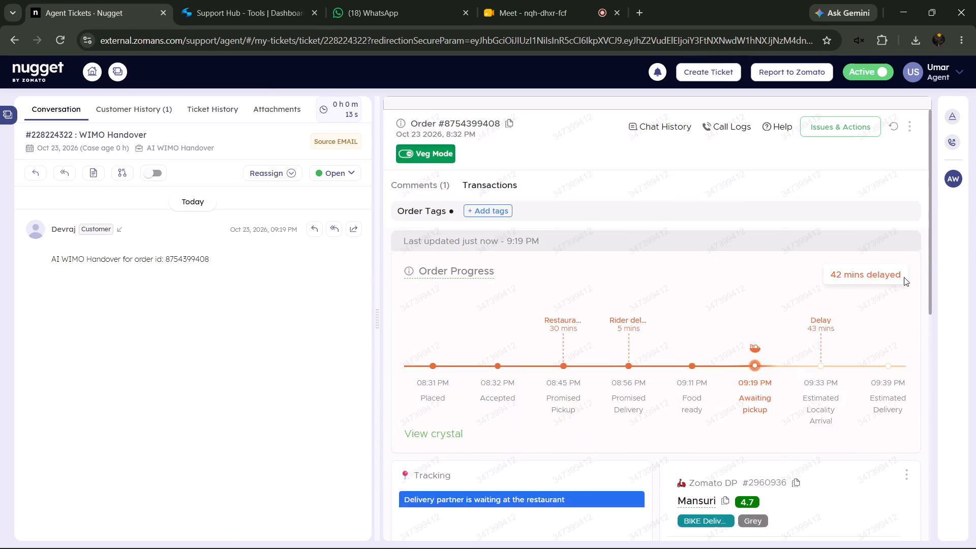
scroll(904, 277, "down", 3)
left_click(776, 361)
left_click(850, 378)
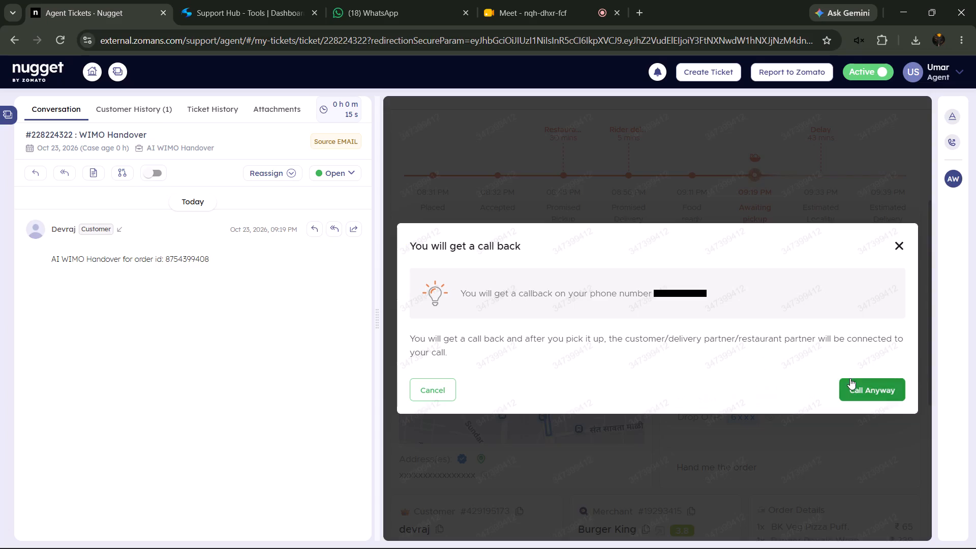
left_click(888, 196)
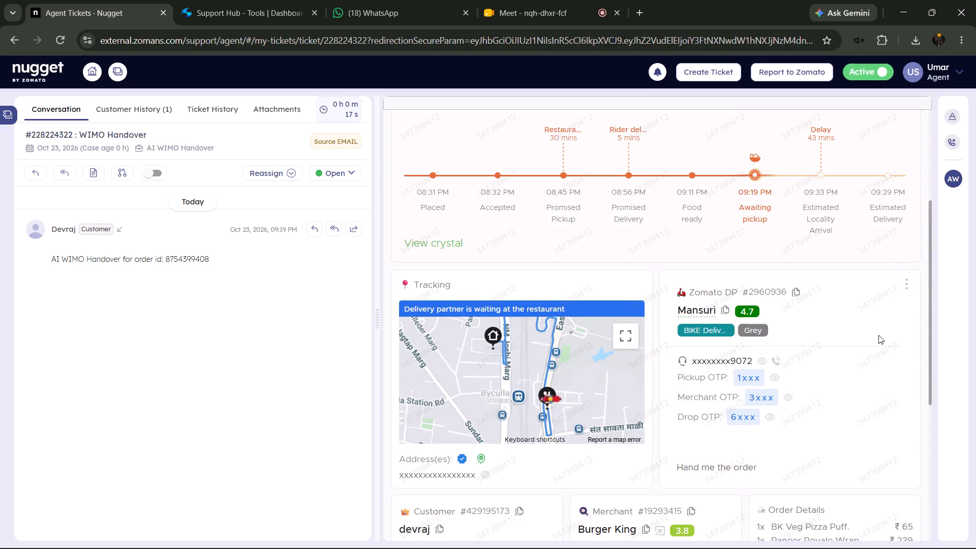
Copy the order's delay label and add "42 mins delayed" as a private note on the ticket.
scroll(875, 335, "up", 4)
left_click_drag(810, 265, 931, 264)
right_click(874, 274)
left_click(744, 287)
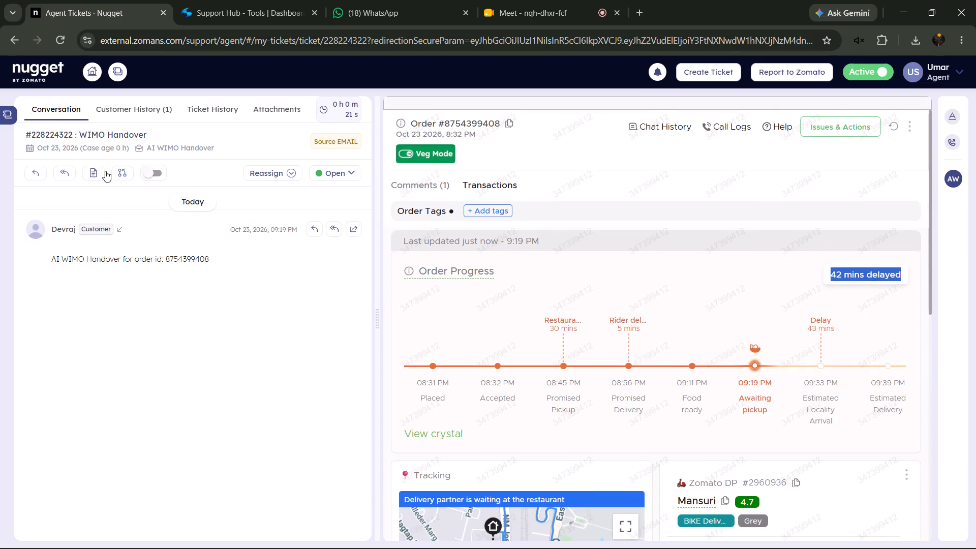
left_click(93, 169)
right_click(401, 276)
left_click(502, 388)
left_click(639, 395)
left_click(628, 382)
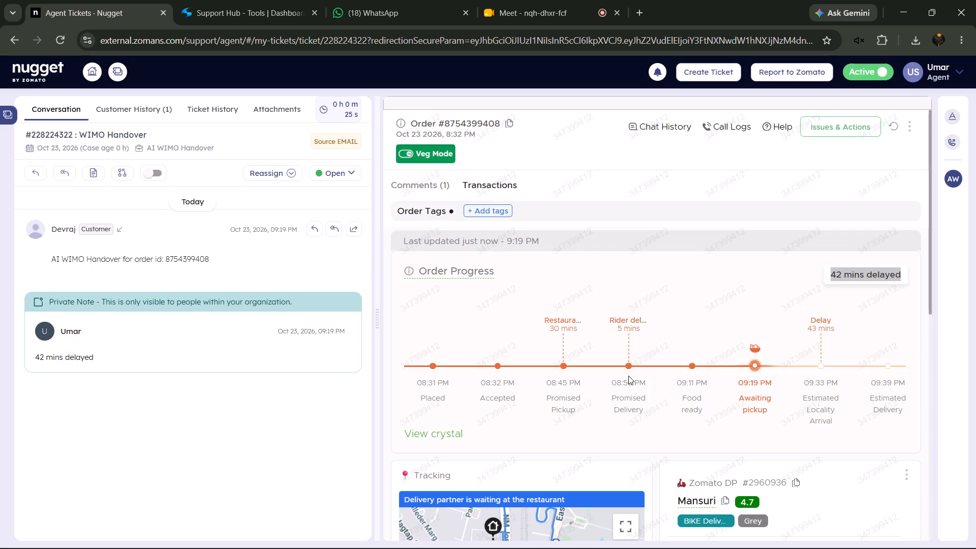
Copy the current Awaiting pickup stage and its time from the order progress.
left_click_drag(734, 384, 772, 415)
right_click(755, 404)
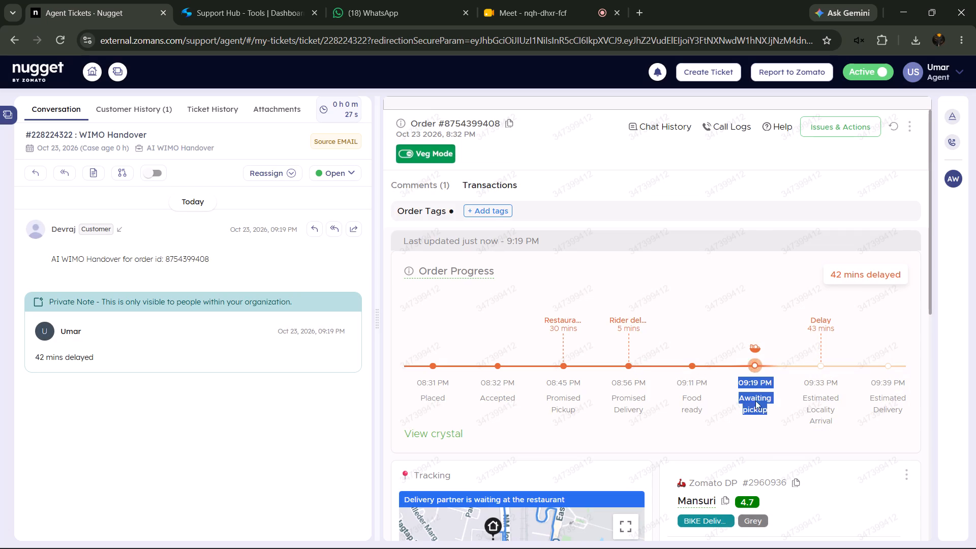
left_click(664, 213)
Refresh the order details and add the current stage, "09:19 PM Awaiting pickup", as a private note.
left_click(897, 124)
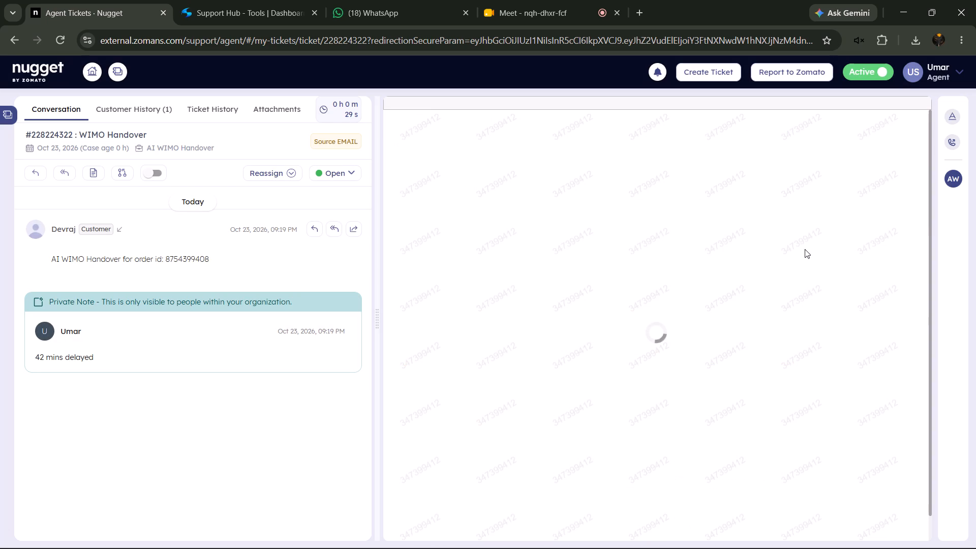
left_click_drag(736, 381, 782, 422)
right_click(756, 403)
left_click(546, 222)
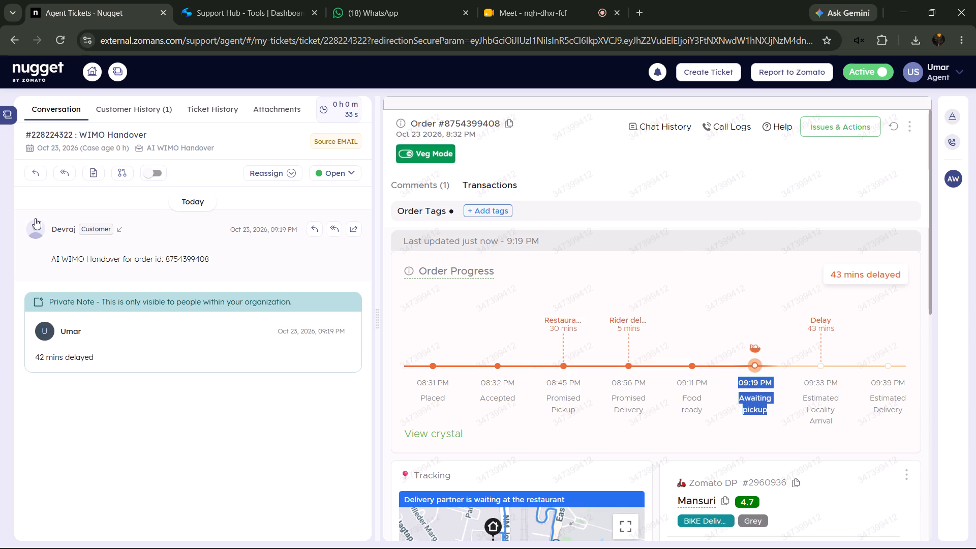
left_click(92, 174)
right_click(471, 294)
left_click(566, 390)
left_click(595, 386)
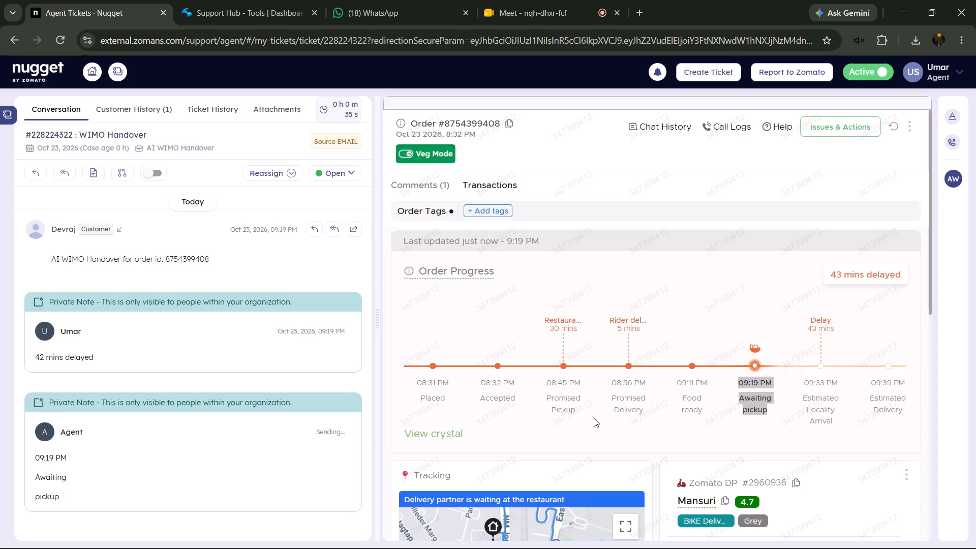
Add the tracking status "Delivery partner is waiting at the restaurant" as a private note on the ticket.
left_click_drag(584, 505, 396, 491)
right_click(449, 501)
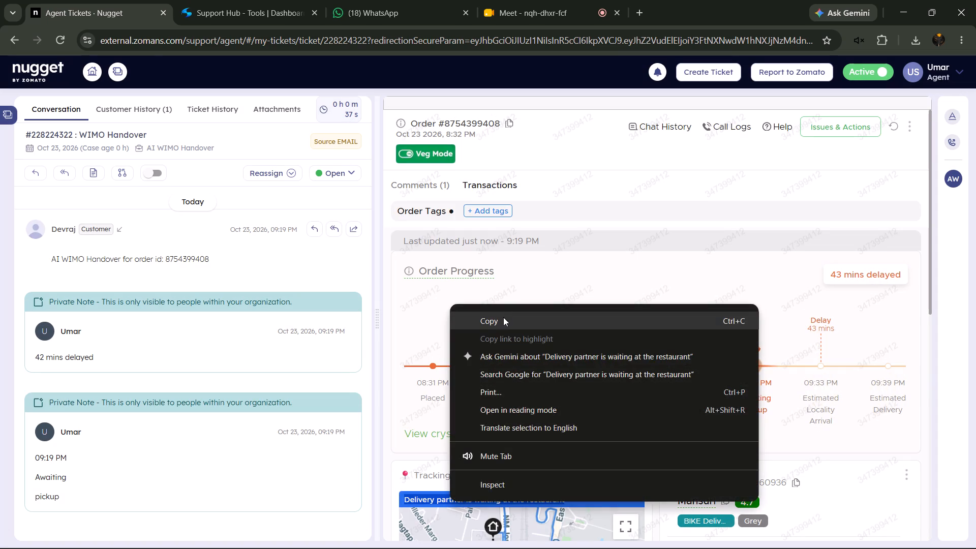
left_click(503, 317)
left_click(95, 174)
right_click(416, 271)
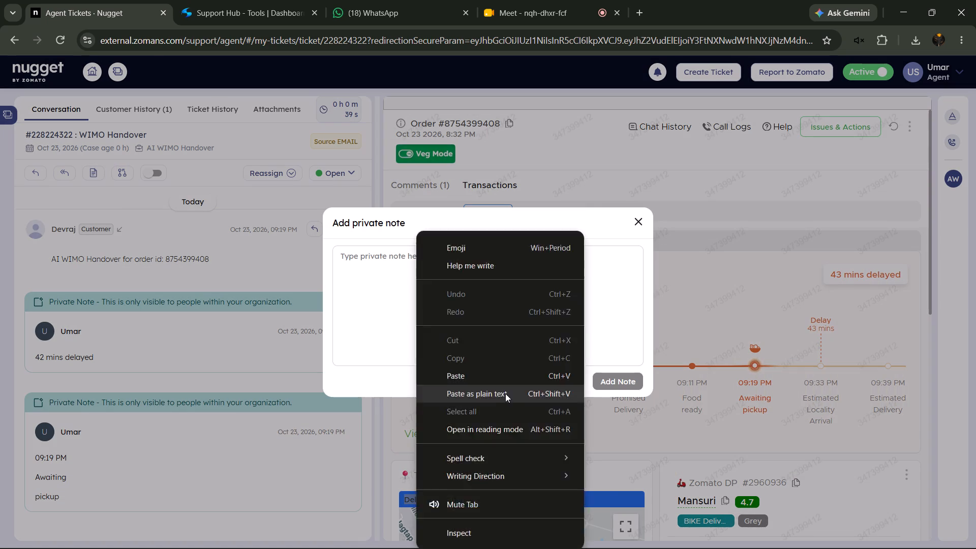
left_click(505, 393)
left_click(601, 385)
Check the delivery partner assignment history of the order.
scroll(800, 302, "down", 2)
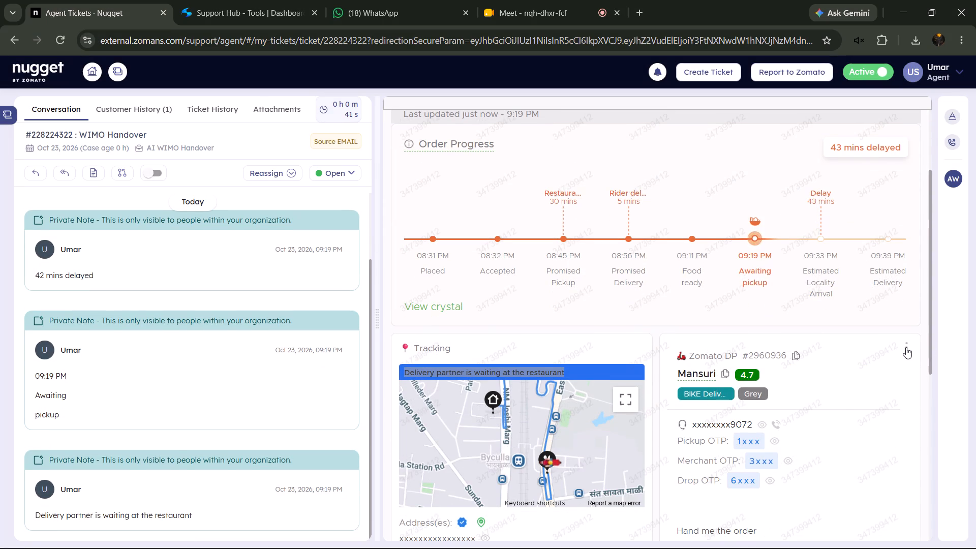
left_click(906, 347)
left_click(861, 378)
left_click(863, 449)
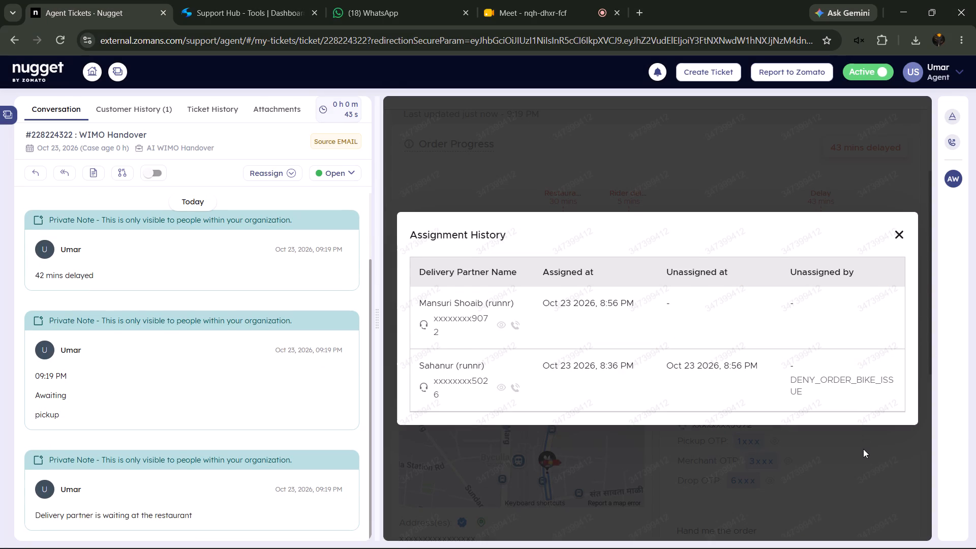
Refresh the order details and review the order's progress and delivery status.
scroll(864, 393, "up", 3)
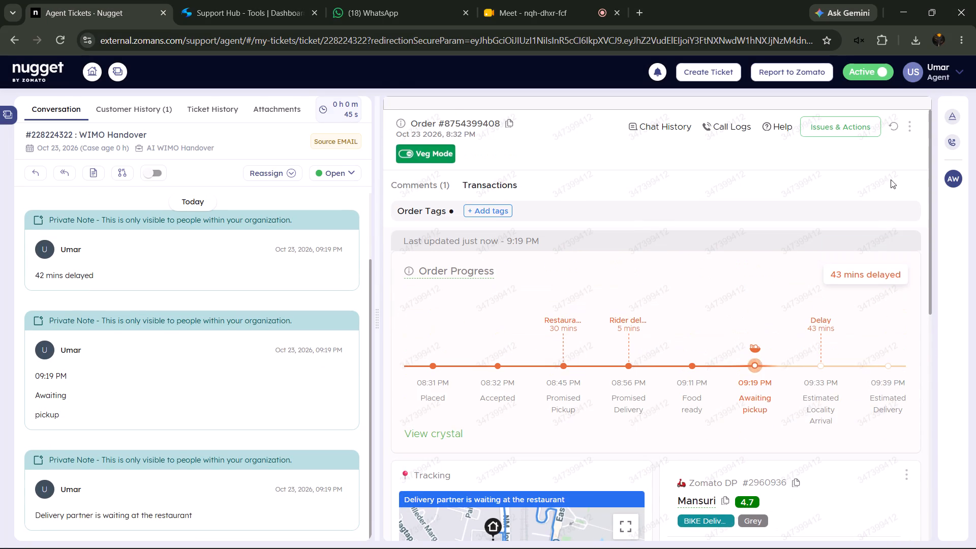
left_click(894, 125)
scroll(824, 239, "down", 4)
scroll(867, 326, "up", 4)
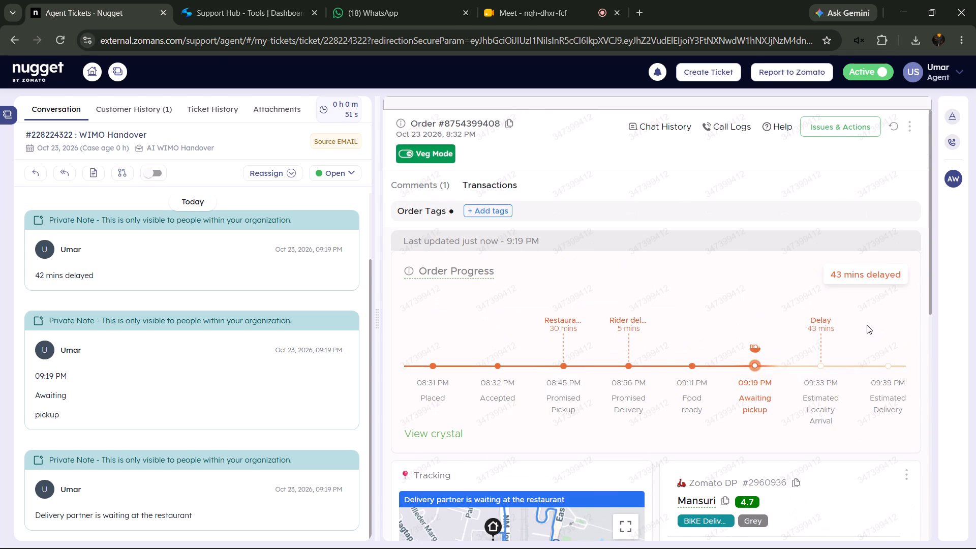
Add the private note "dp connected" to the ticket.
left_click(88, 169)
left_click(418, 292)
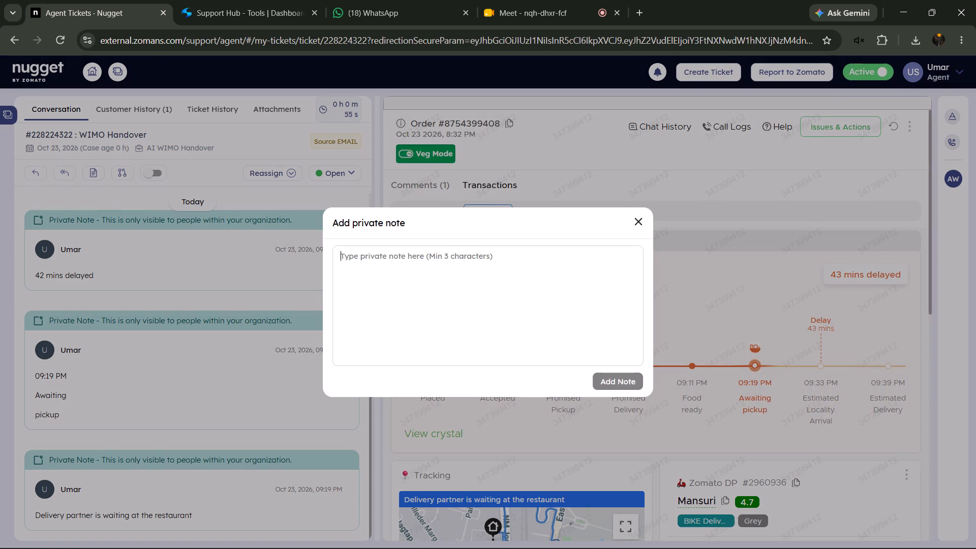
type("dp")
key("space")
type("c")
key("o")
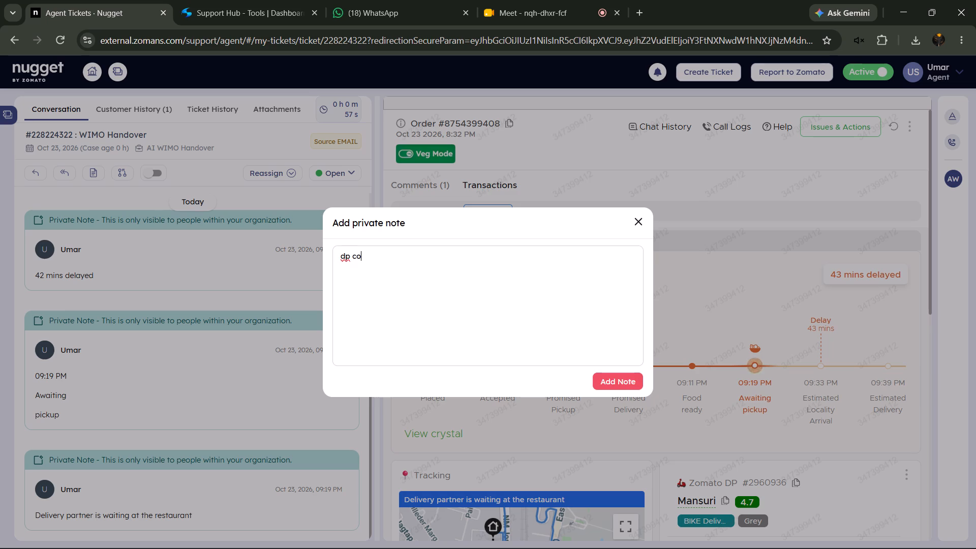
type("nne")
type("cte")
key("d")
left_click(615, 383)
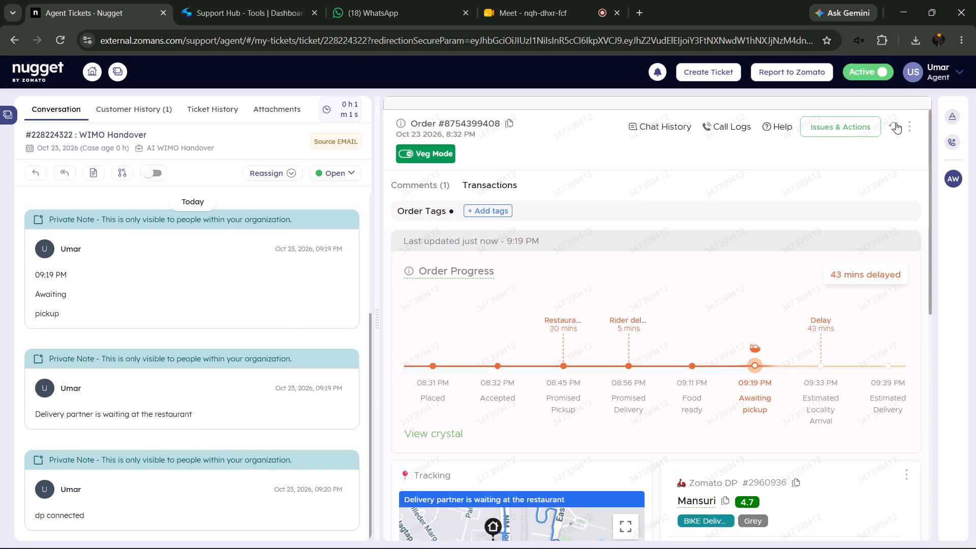
left_click(893, 126)
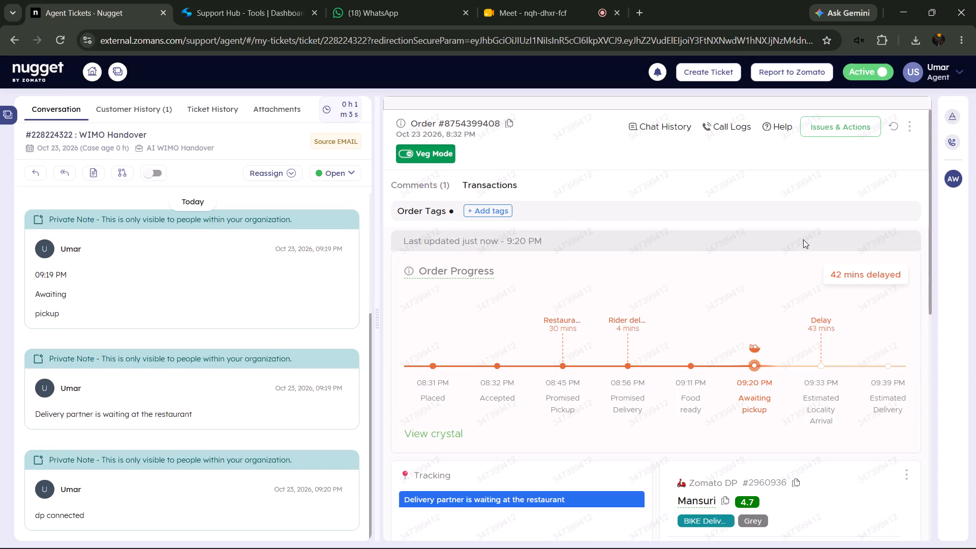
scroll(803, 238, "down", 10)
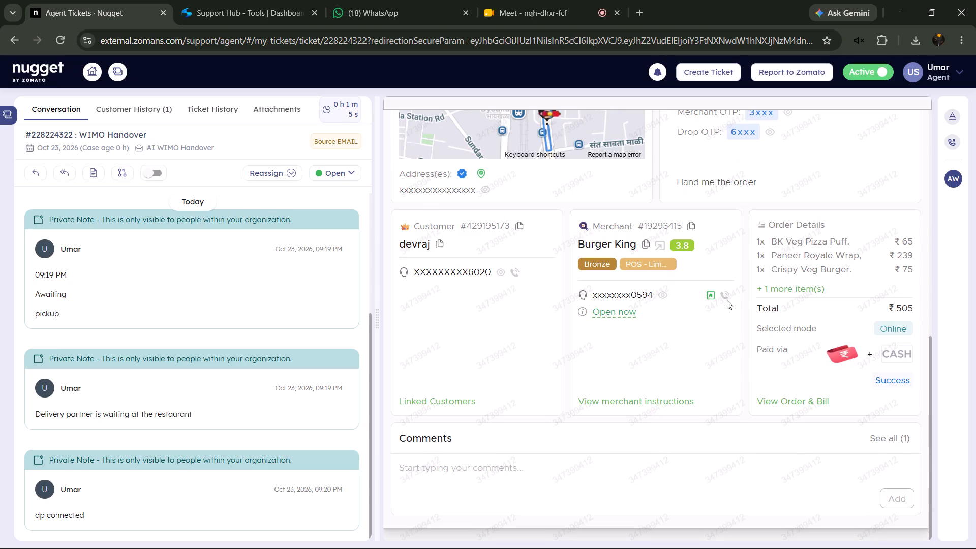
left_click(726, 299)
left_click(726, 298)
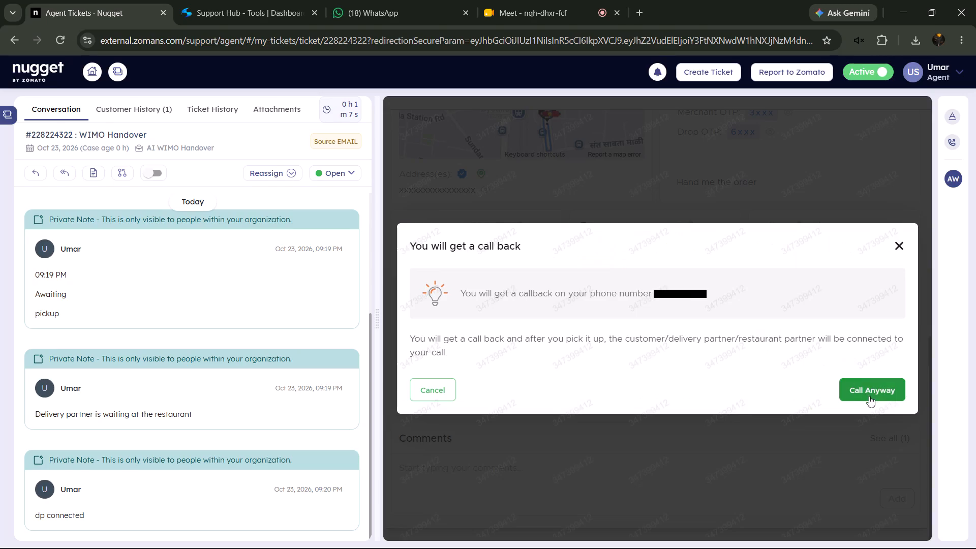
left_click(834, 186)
Refresh the order details again to check the current progress.
scroll(872, 309, "up", 8)
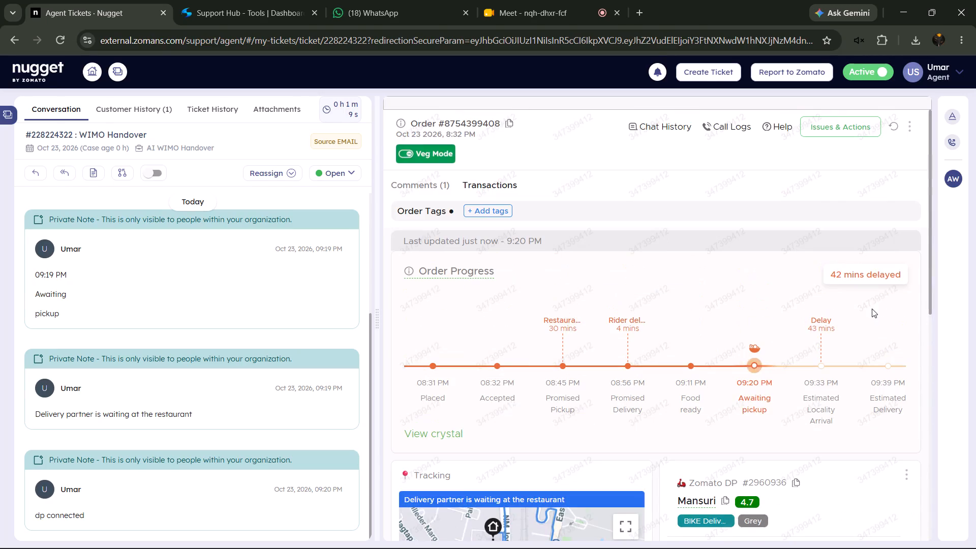
left_click(894, 126)
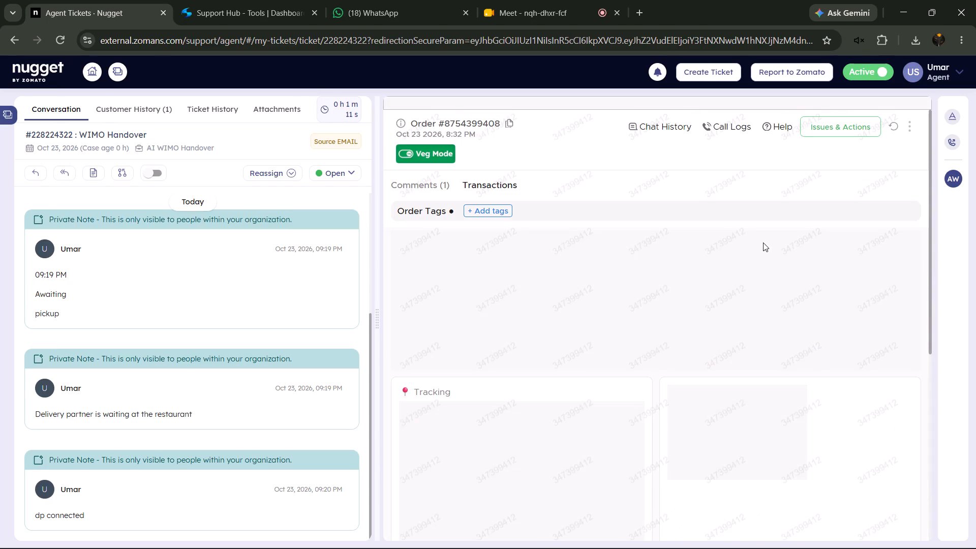
Request a callback connecting to the merchant, Burger King, about the order.
scroll(763, 242, "down", 5)
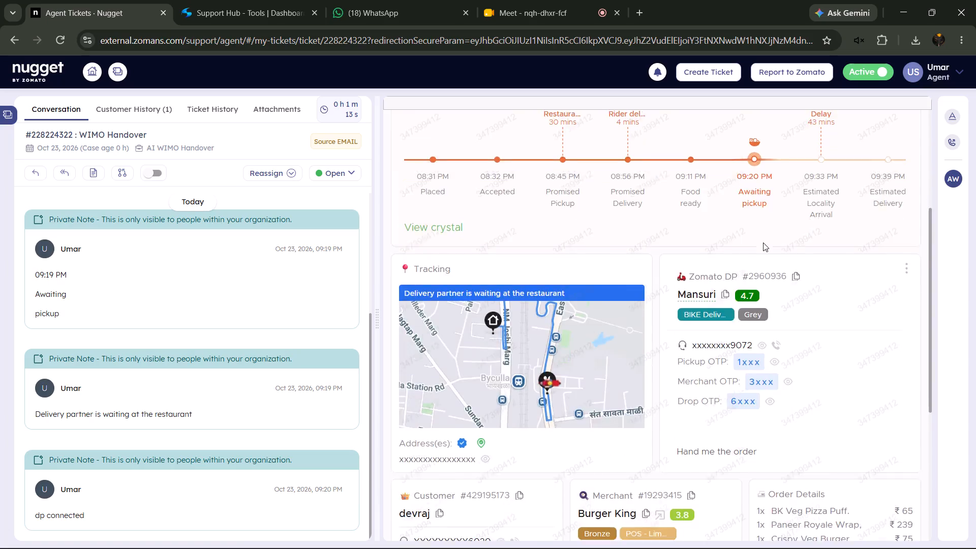
left_click(724, 451)
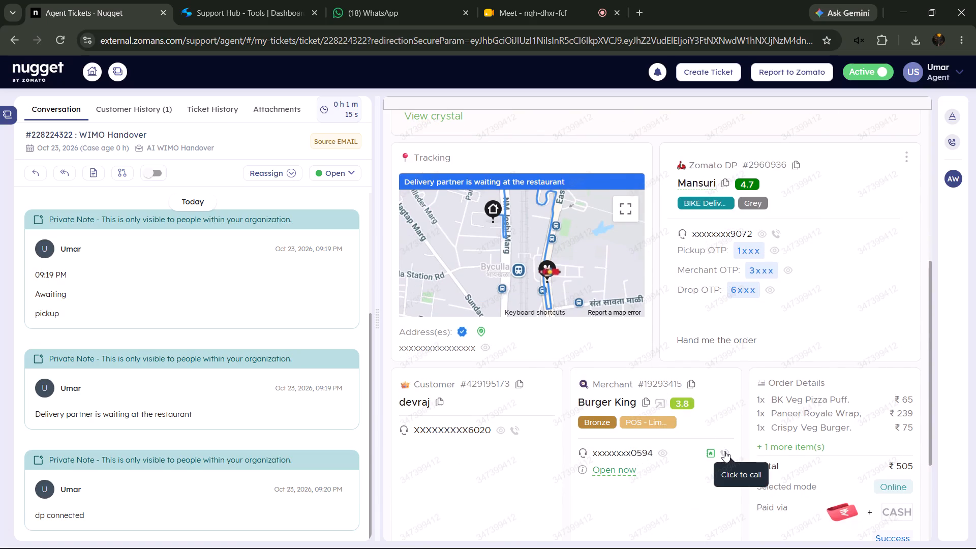
left_click(859, 389)
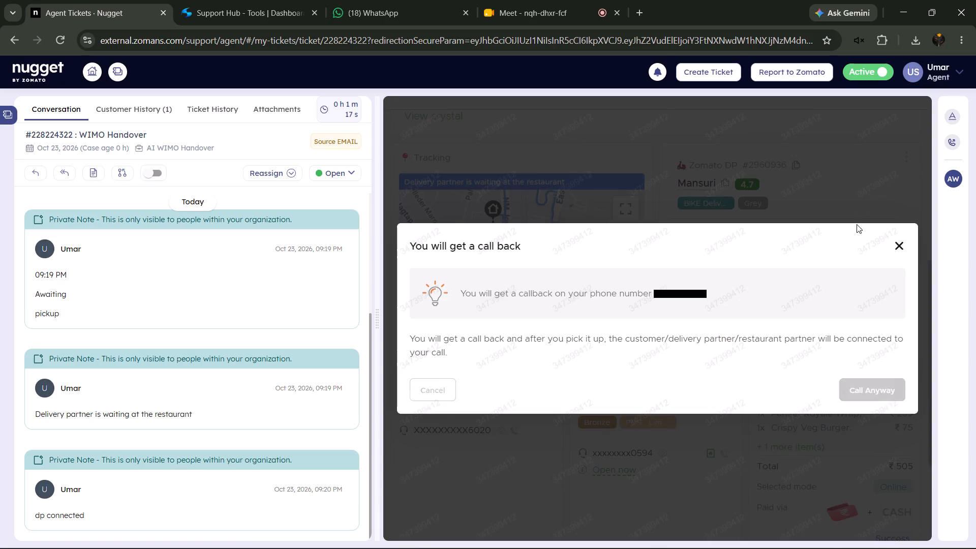
left_click(861, 189)
Check the order progress and request another callback connecting to the Burger King merchant.
scroll(843, 264, "up", 8)
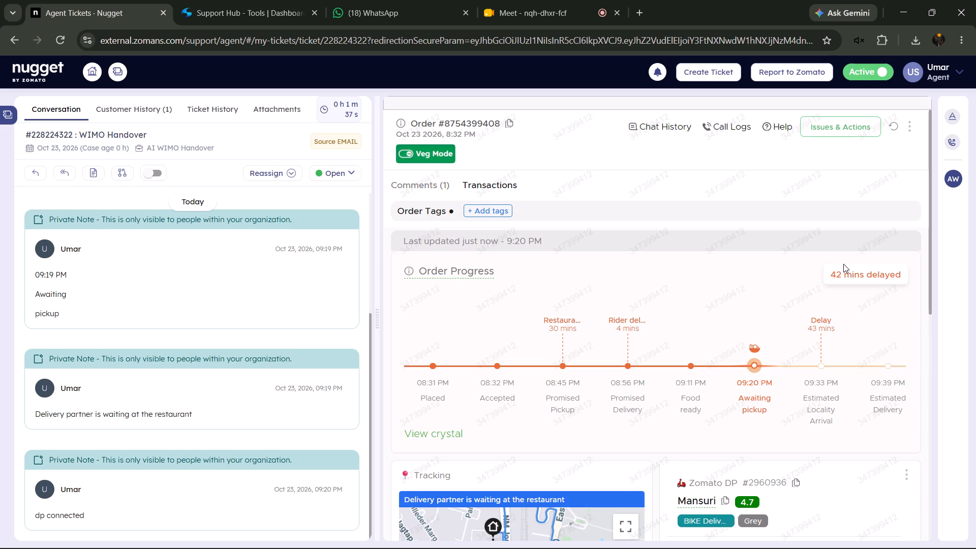
scroll(767, 286, "down", 4)
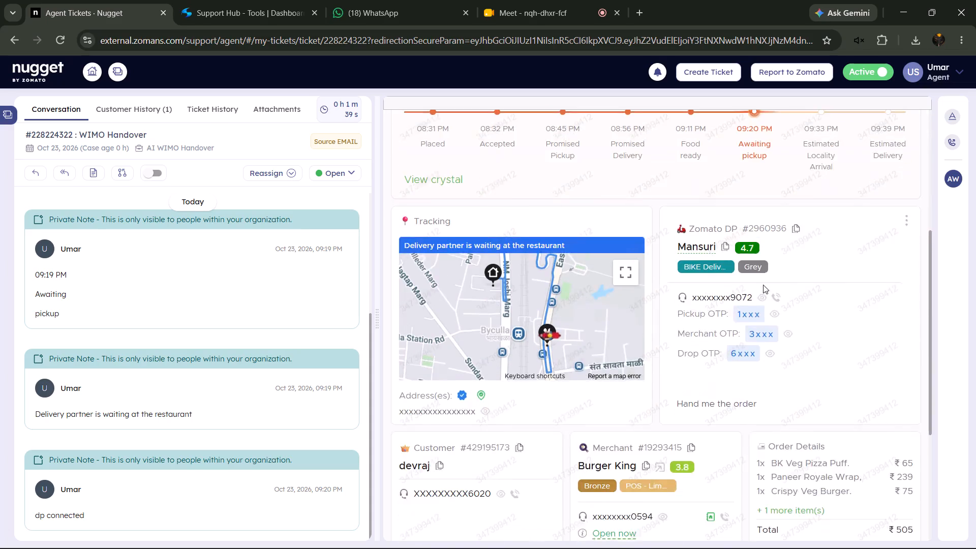
scroll(763, 285, "down", 3)
left_click(722, 328)
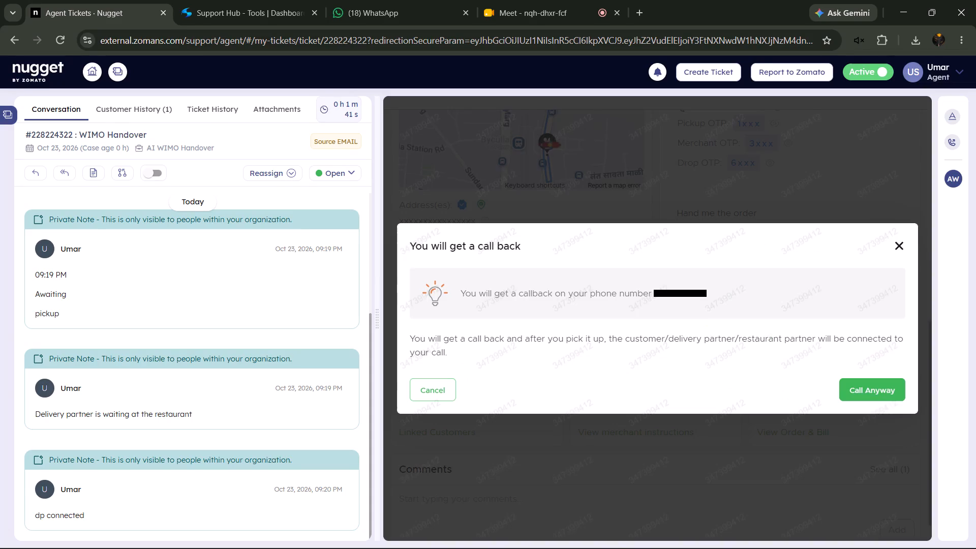
left_click(864, 390)
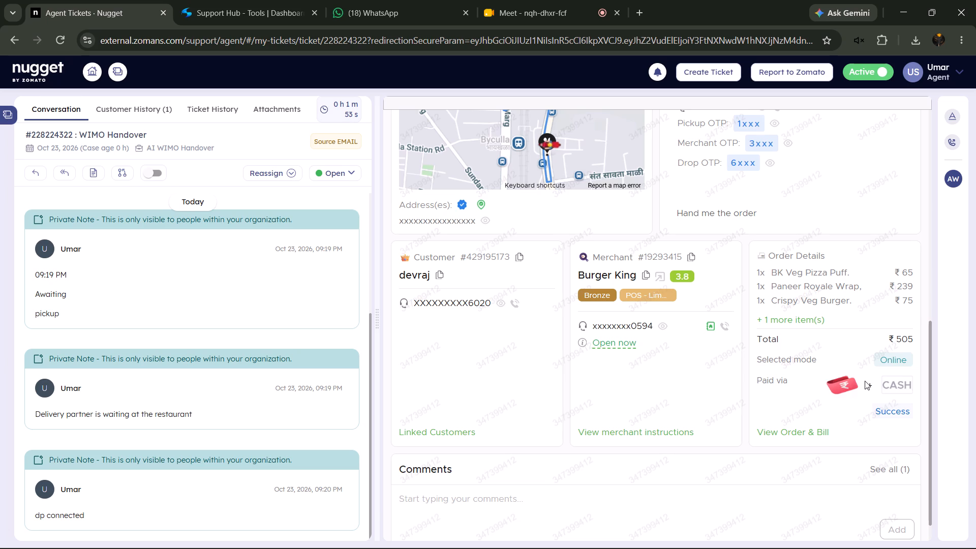
Refresh the order details and review the progress, tracking, merchant and delivery partner information.
scroll(858, 364, "up", 8)
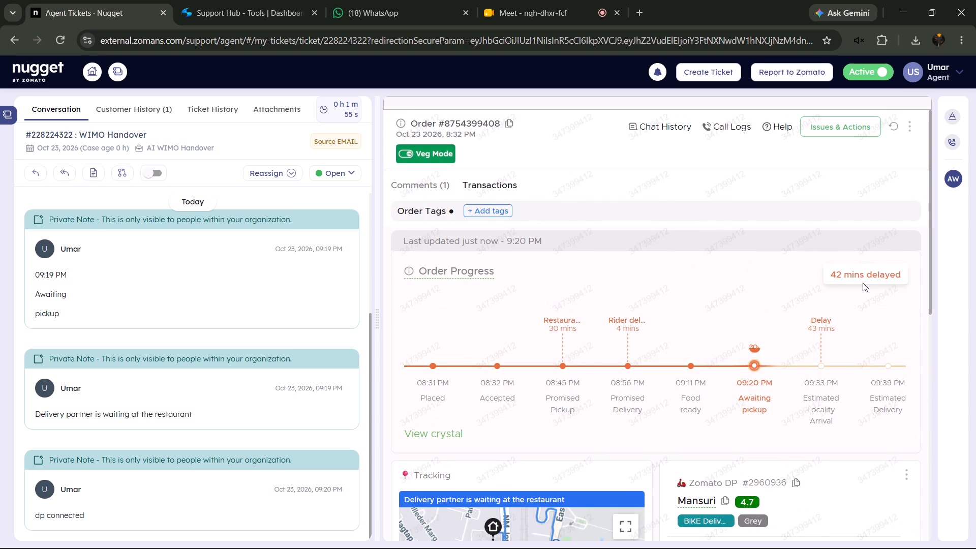
left_click(892, 128)
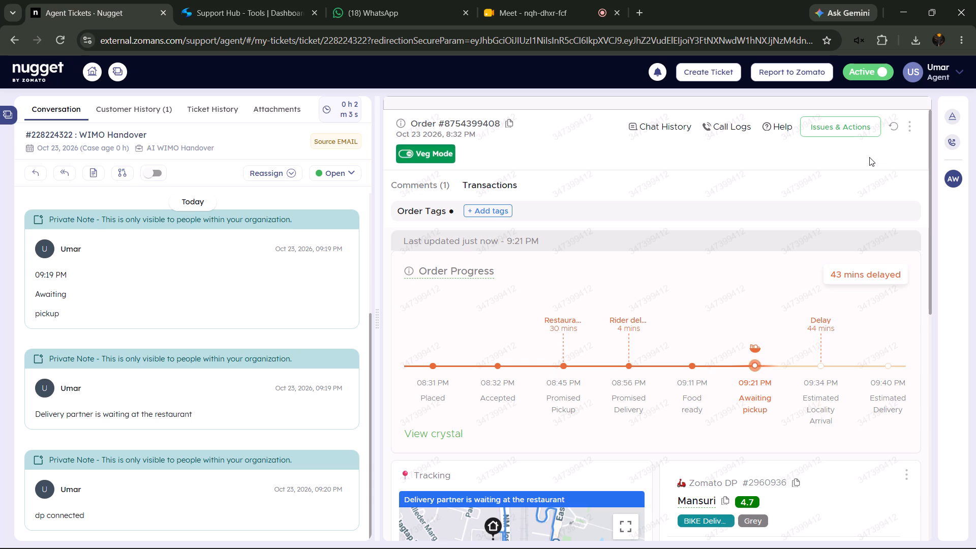
scroll(867, 174, "down", 8)
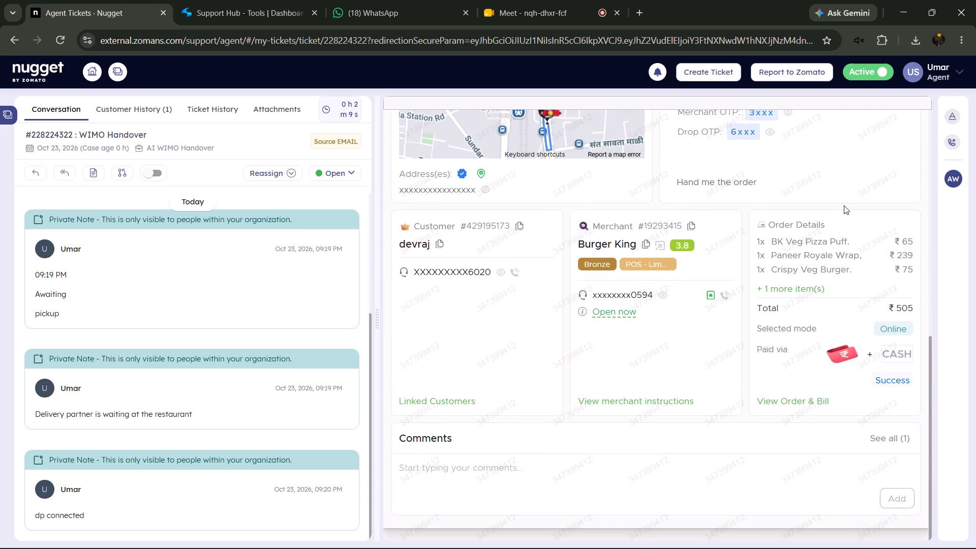
scroll(843, 274, "up", 6)
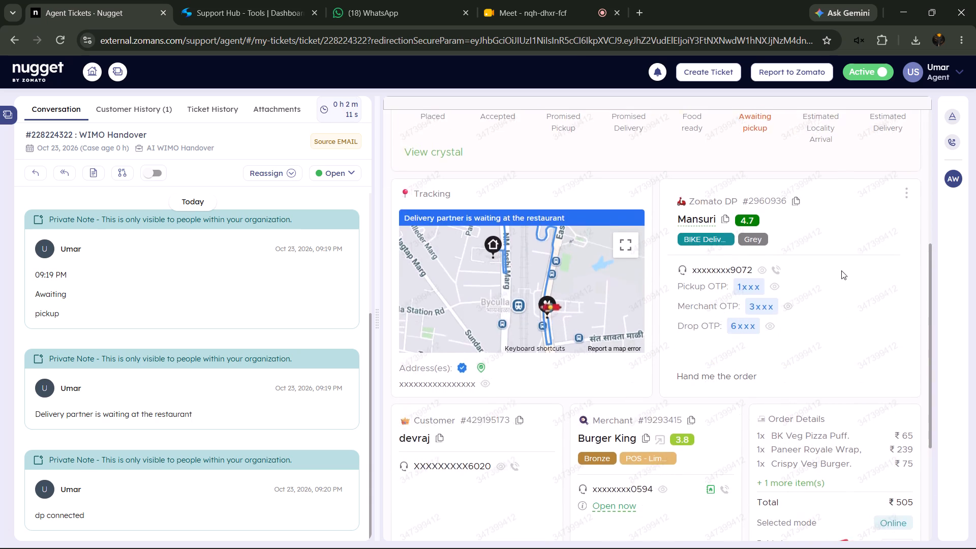
Copy the Restaurant Delays template about food not being prepared and the restaurant being unresponsive from Support Hub, and return to the ticket.
left_click(278, 0)
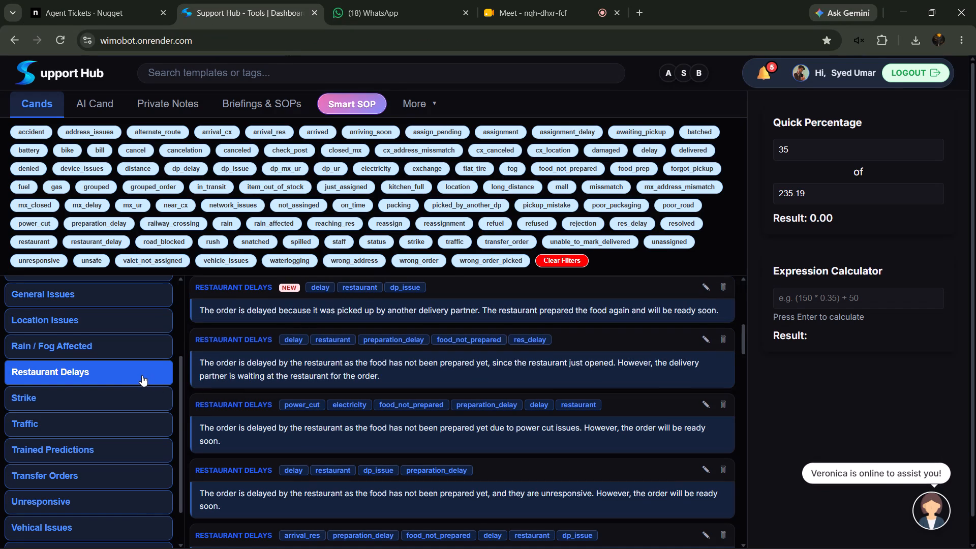
left_click(445, 497)
left_click(142, 0)
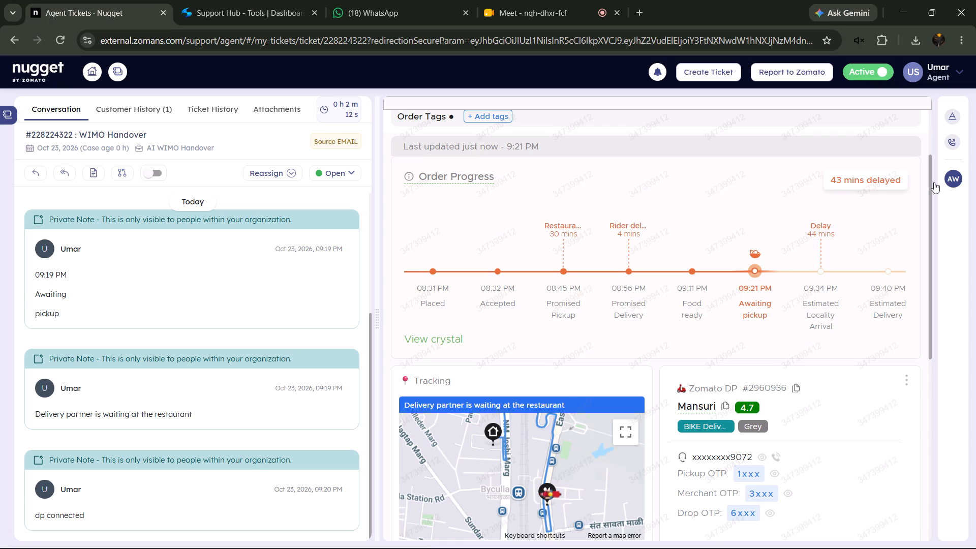
In the ticket properties, set Can Order Be Delivered to Yes, Action to No Action and Lifeline Action to Compensation.
left_click(952, 115)
left_click(796, 326)
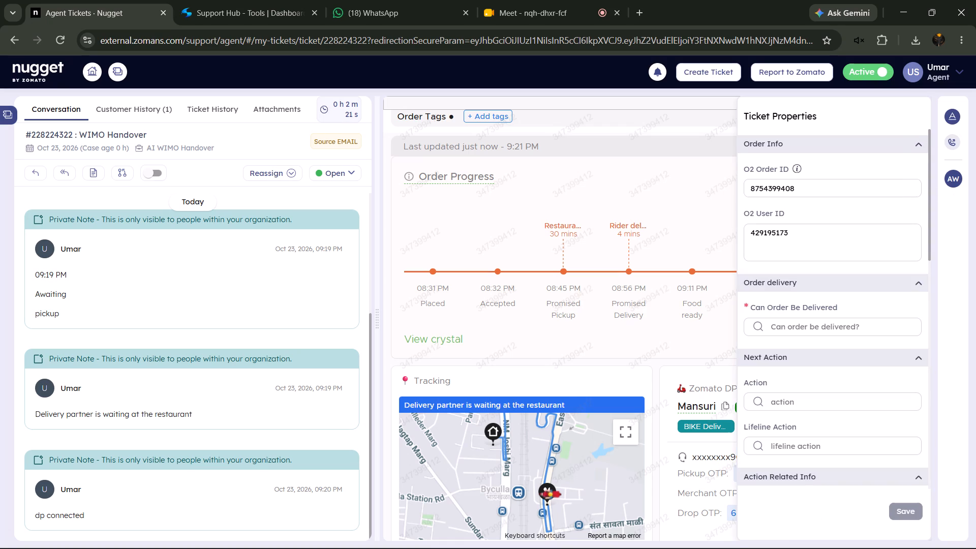
left_click(787, 347)
scroll(837, 216, "down", 4)
left_click(826, 150)
left_click(821, 161)
left_click(821, 194)
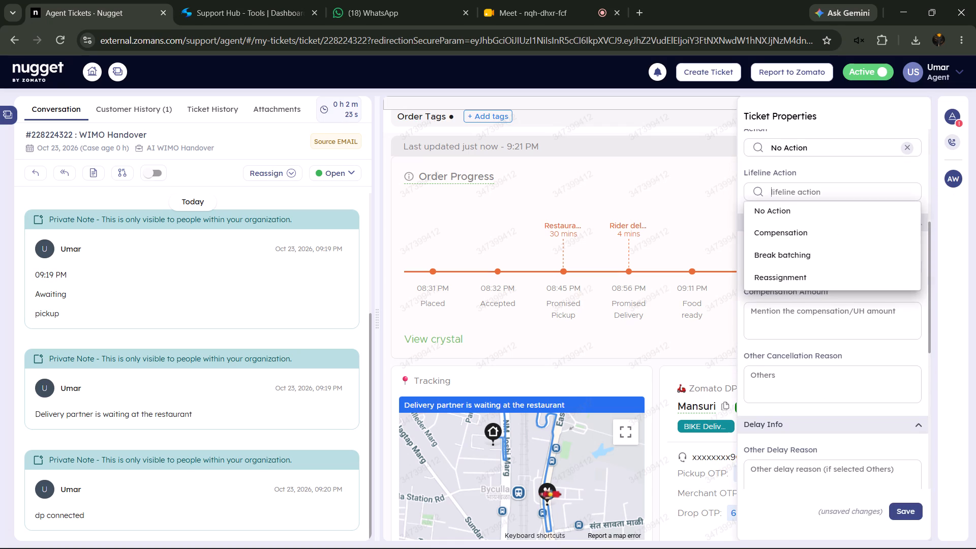
left_click(808, 235)
Set Are Properties Filled to Yes and Order Status Expected Time to Preparation end.
scroll(808, 235, "down", 9)
left_click(844, 312)
left_click(831, 330)
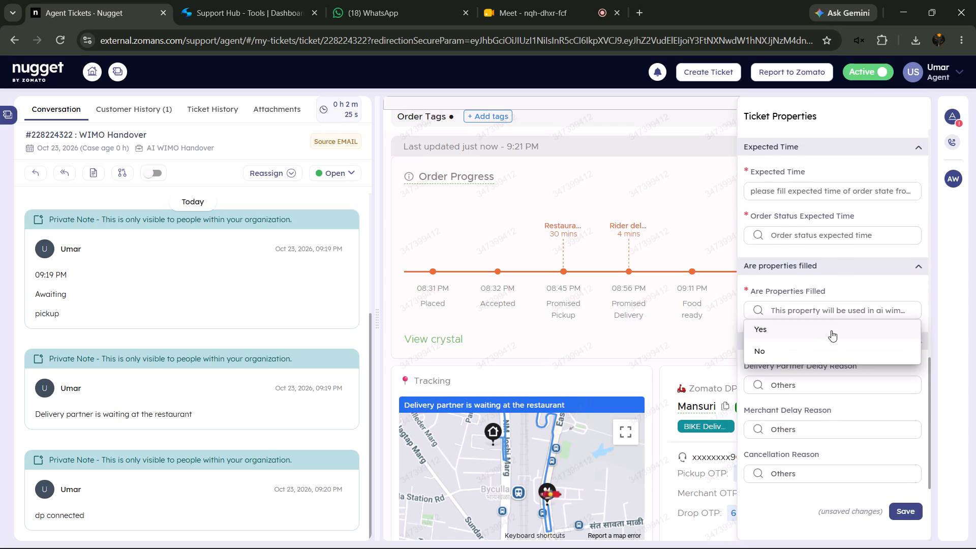
left_click(859, 236)
left_click(843, 249)
Fill Other Delay Reason with the copied template, inserting "as mistakenly mark the food ready" after "prepared yet".
scroll(838, 369, "up", 3)
left_click(809, 293)
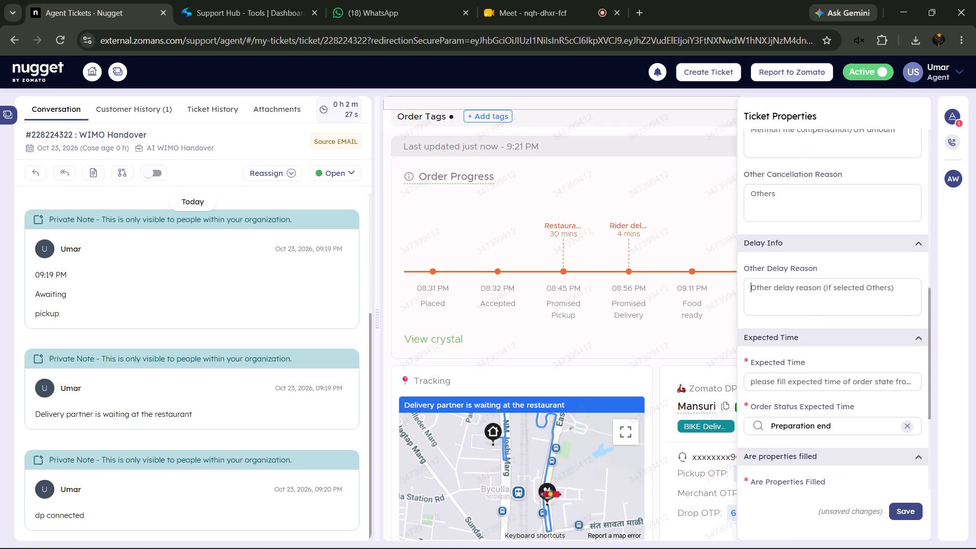
key("ctrl+v")
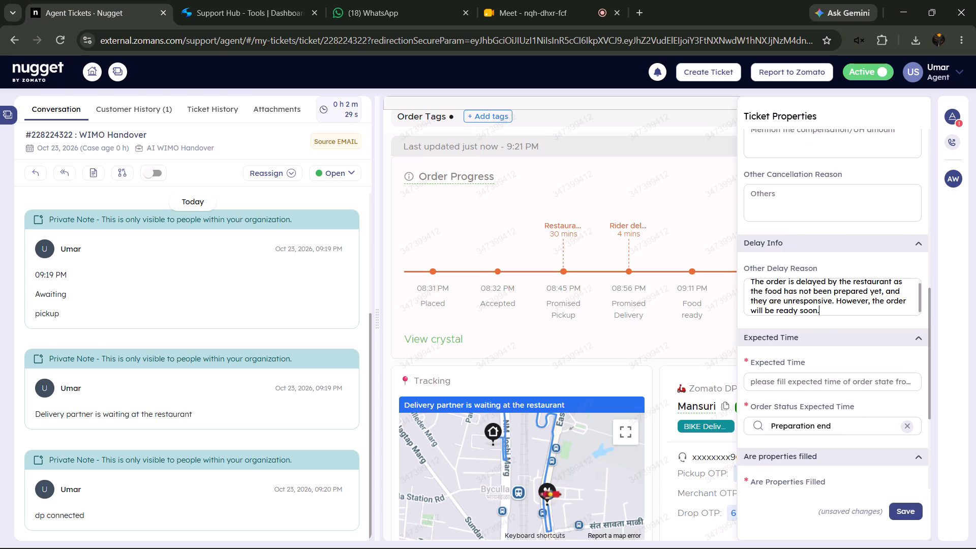
left_click(881, 292)
key("space")
type("as mistakenly mark the food ready")
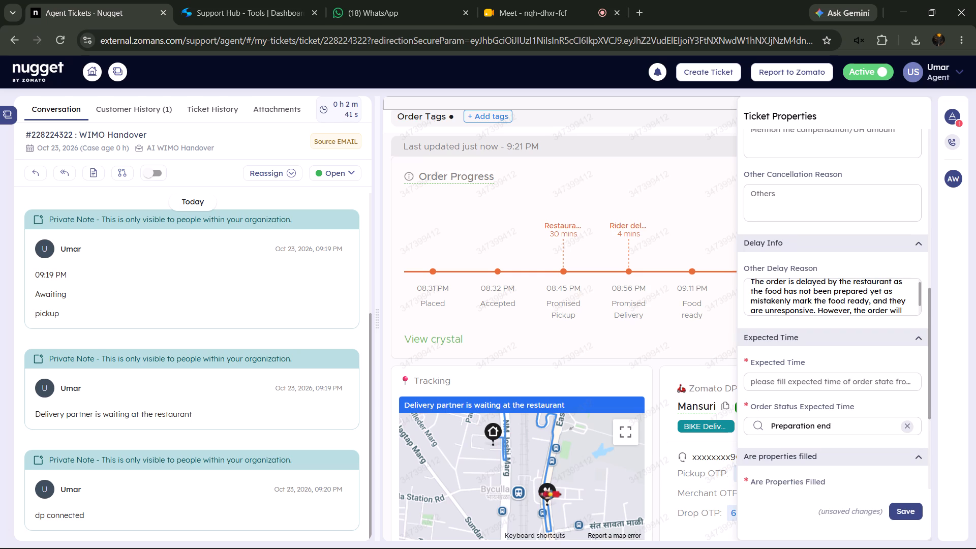
Set the Expected Time to 10 and close the ticket properties.
left_click(871, 381)
type("10")
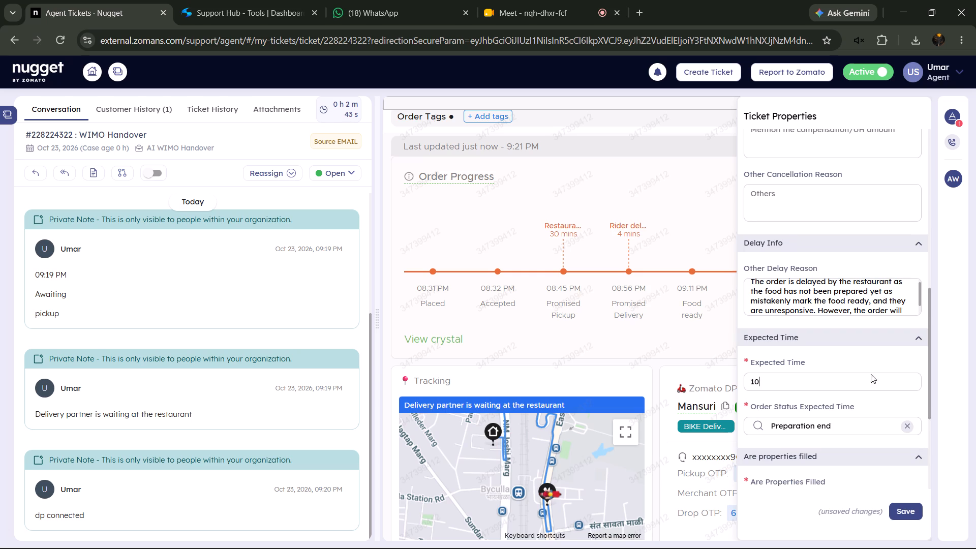
left_click(953, 118)
Copy the 44-minute delay credit statement from the order's Order Delayed issue and add it to the ticket as a private note.
scroll(892, 190, "up", 2)
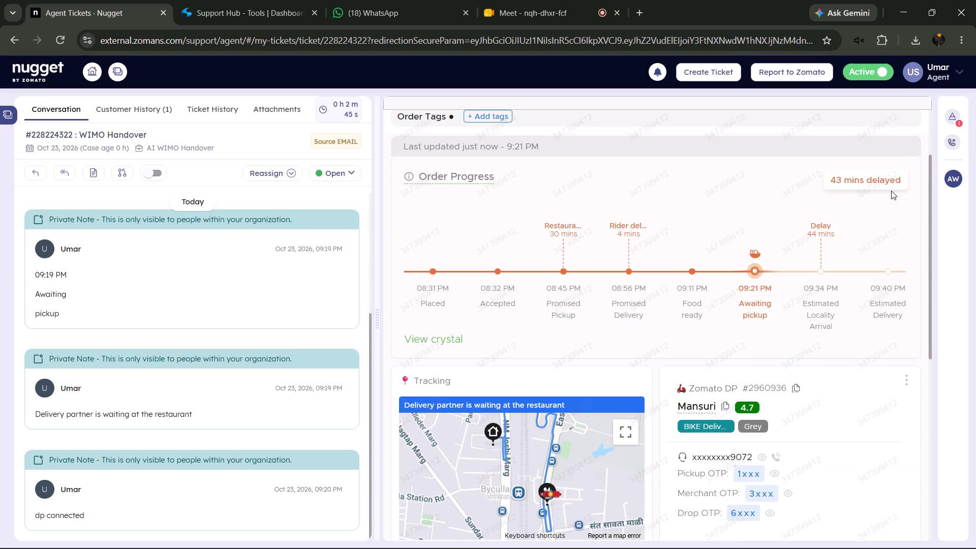
scroll(891, 191, "up", 2)
left_click(855, 131)
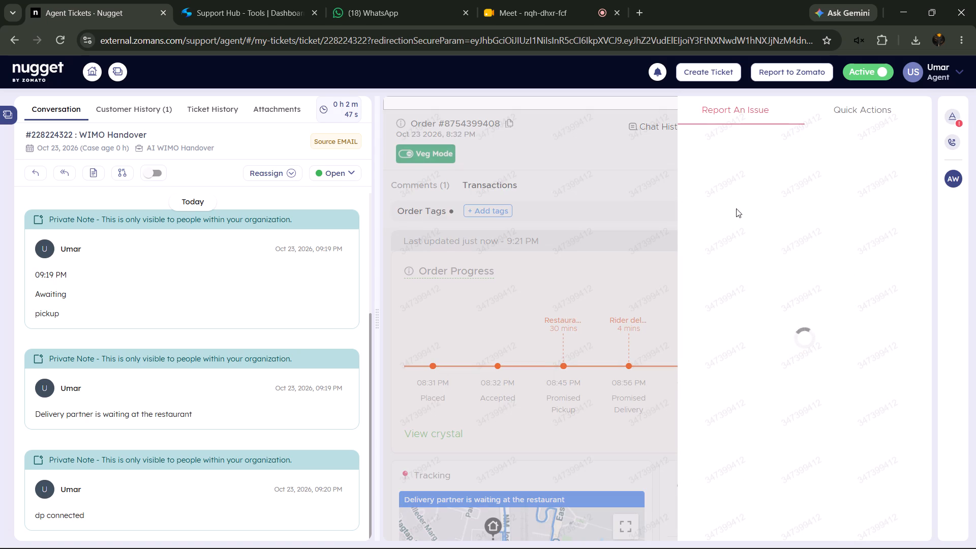
left_click(736, 176)
left_click_drag(688, 232, 860, 240)
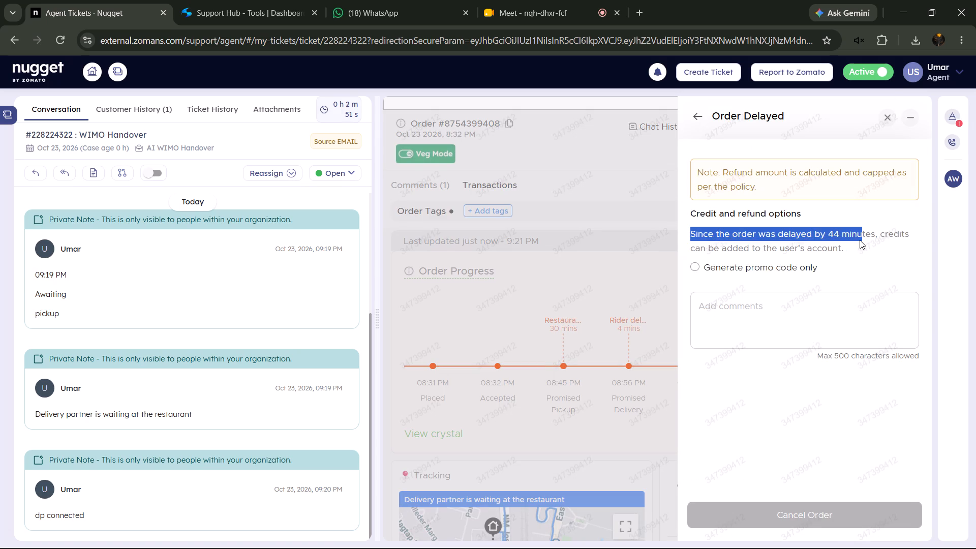
left_click_drag(860, 240, 862, 250)
right_click(818, 241)
left_click(587, 255)
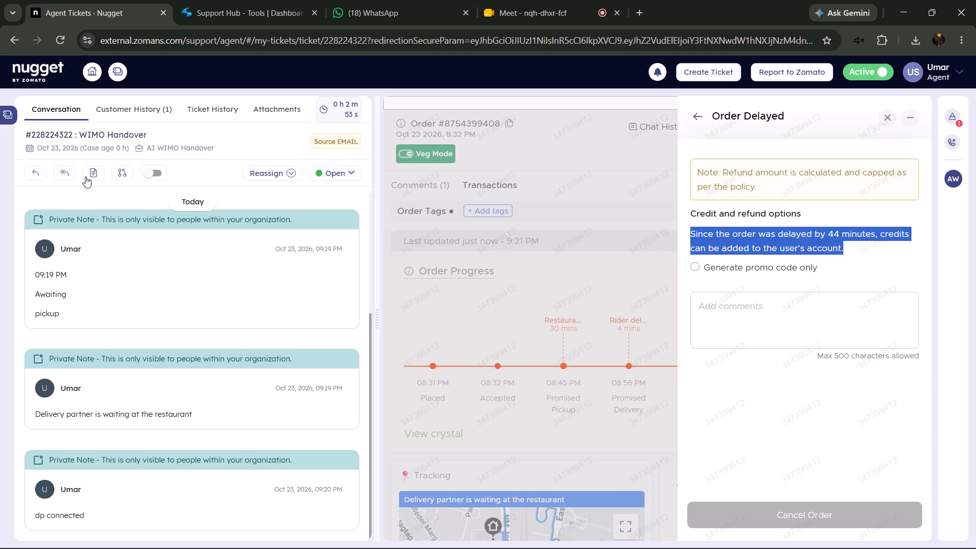
left_click(88, 177)
right_click(509, 310)
left_click(564, 376)
left_click(611, 388)
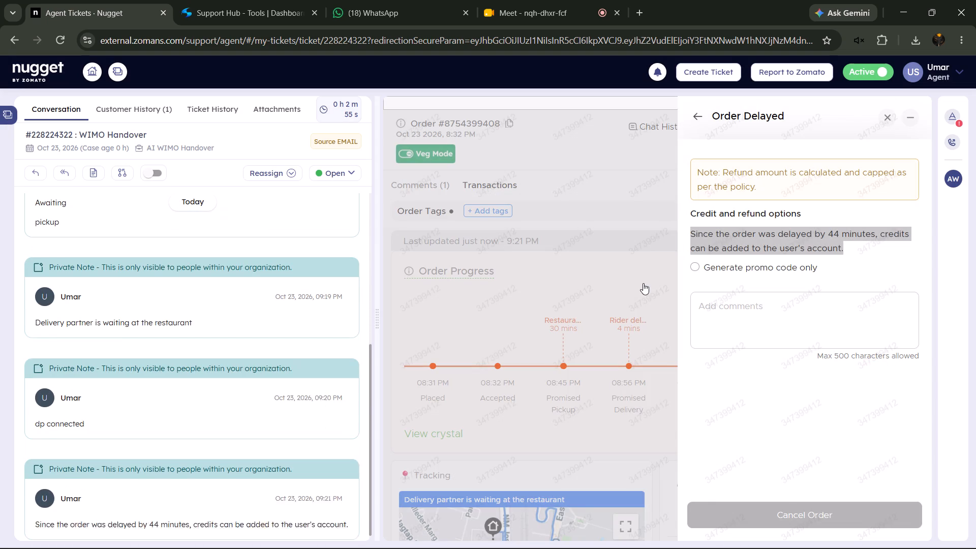
Reopen the Order Delayed issue and add a promo code with a custom amount of ₹100.
left_click(643, 283)
scroll(647, 284, "down", 6)
scroll(775, 387, "up", 10)
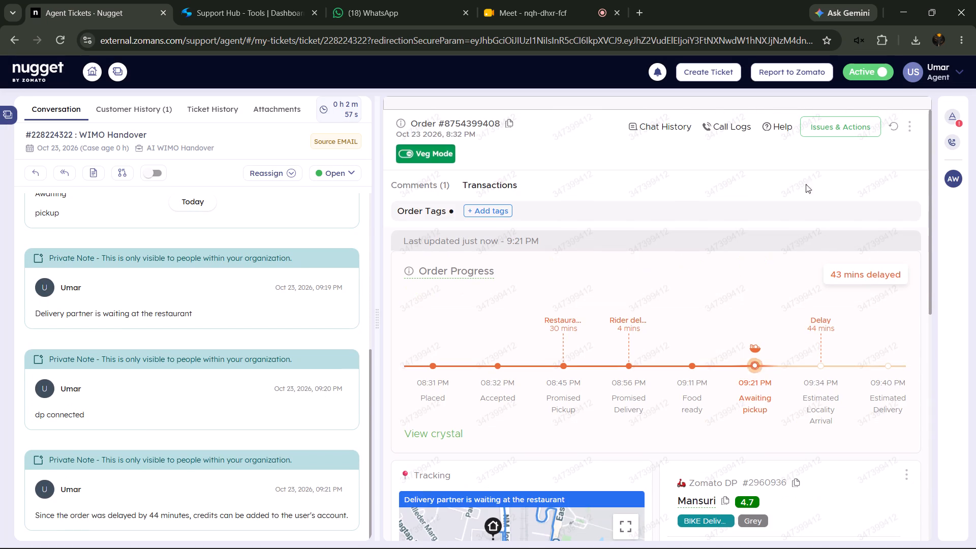
left_click(833, 128)
left_click(758, 169)
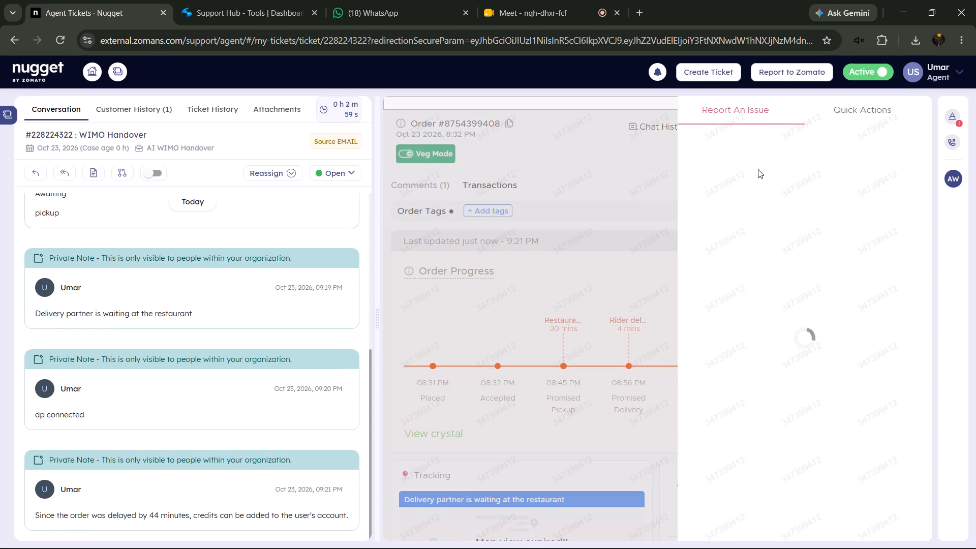
left_click(700, 268)
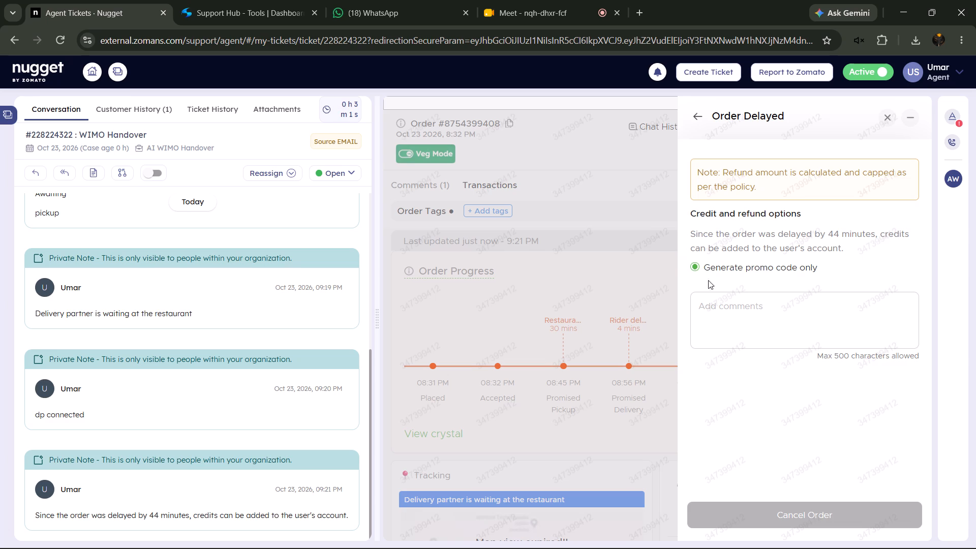
left_click(720, 352)
key("1")
key("0")
key("0")
left_click(837, 512)
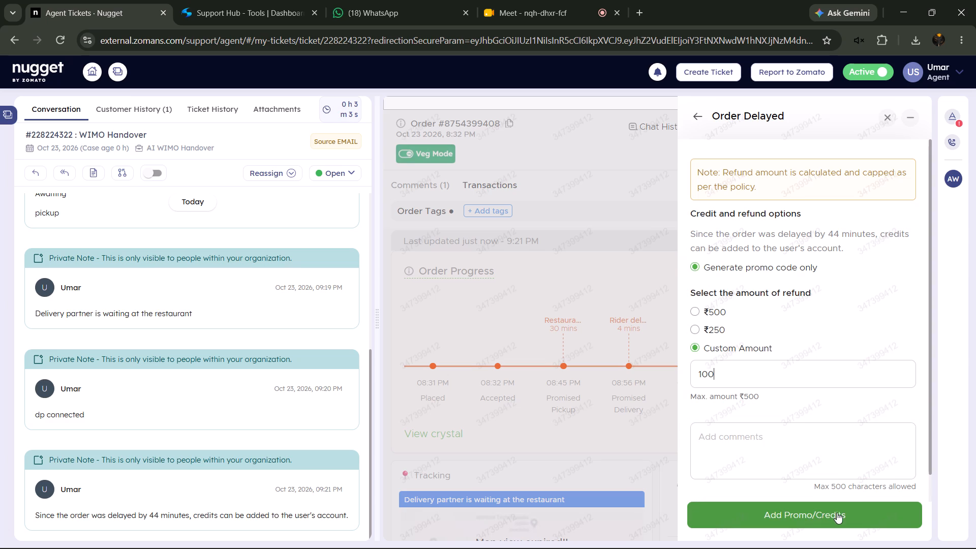
Enter 100 as the Compensation Amount in the ticket properties, review the fields, save them and finish the ticket.
left_click(955, 117)
scroll(860, 349, "up", 4)
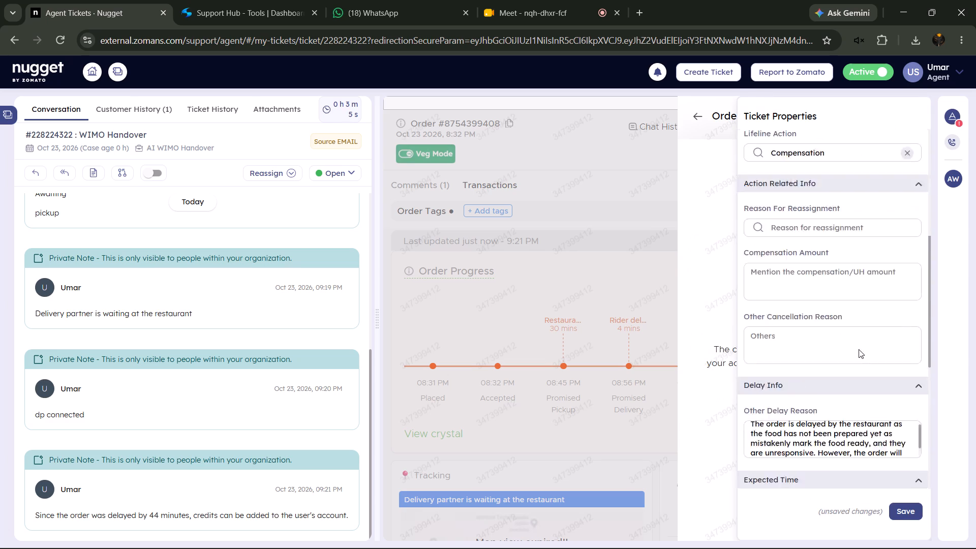
left_click(817, 400)
key("1")
key("0")
key("0")
scroll(852, 290, "down", 2)
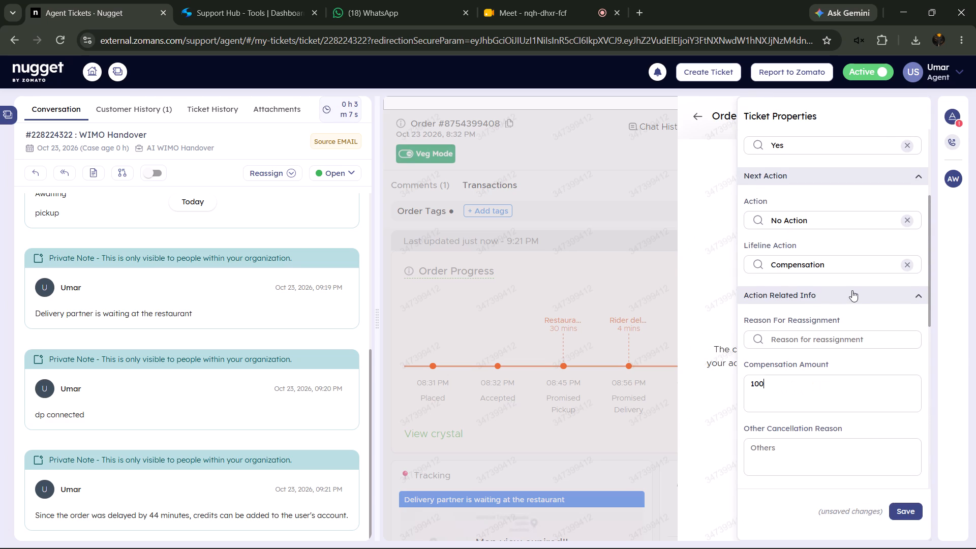
scroll(852, 290, "down", 2)
scroll(861, 229, "up", 5)
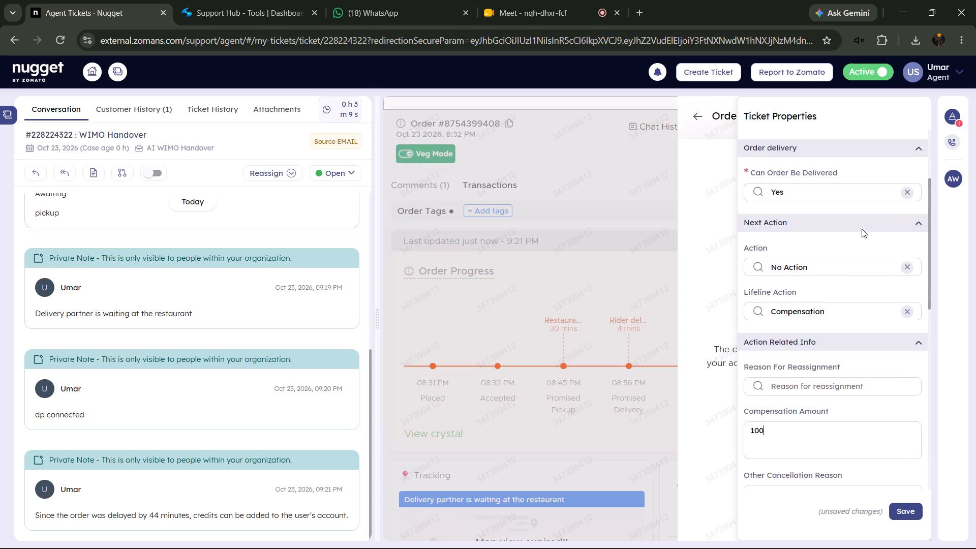
scroll(862, 229, "down", 7)
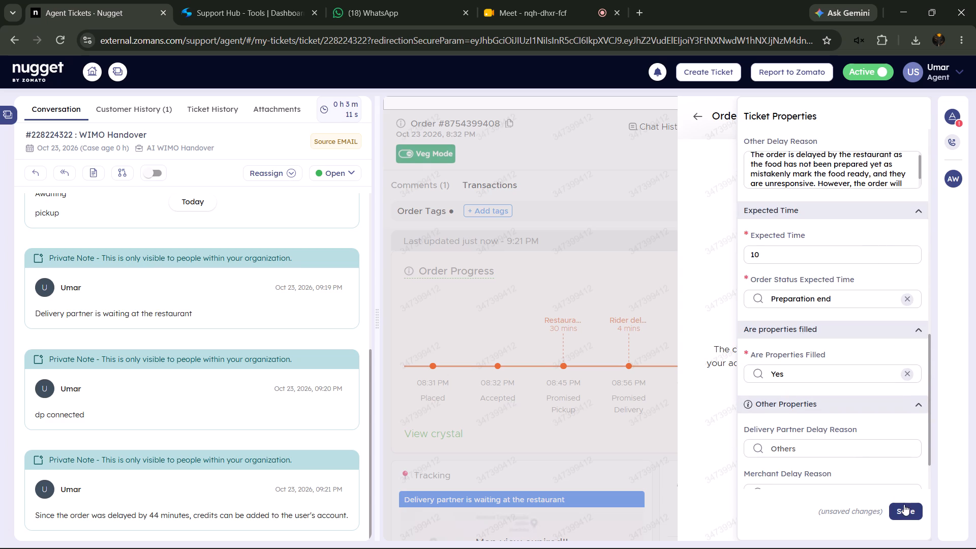
left_click(903, 511)
scroll(110, 270, "up", 3)
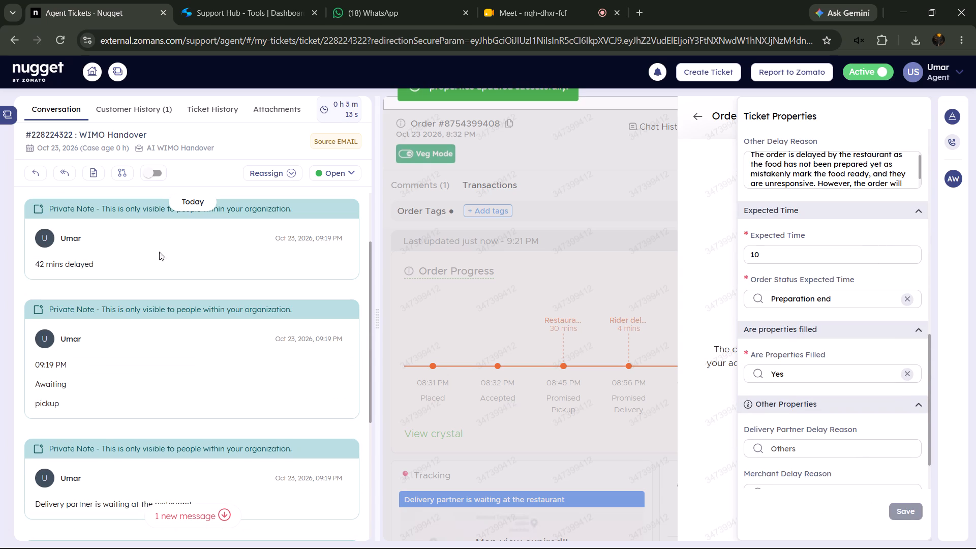
left_click(503, 445)
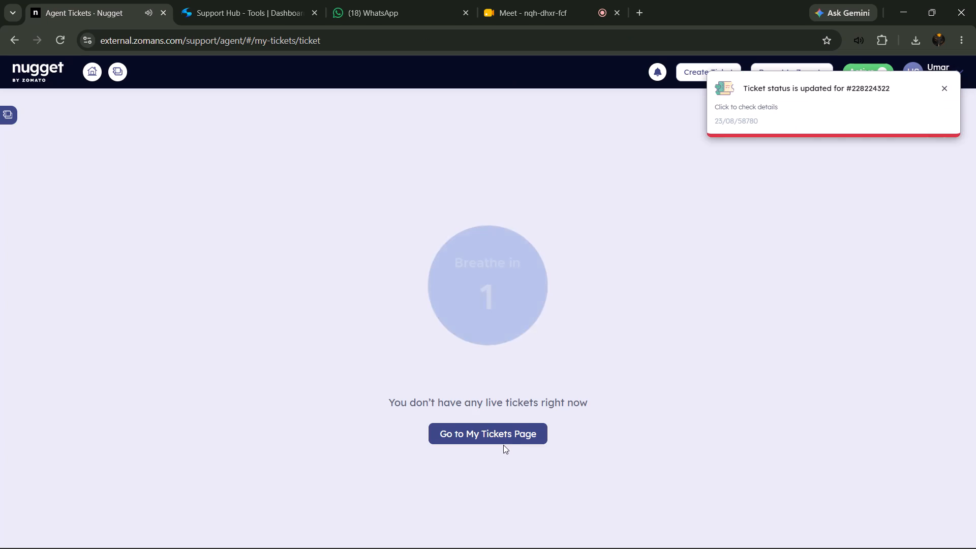
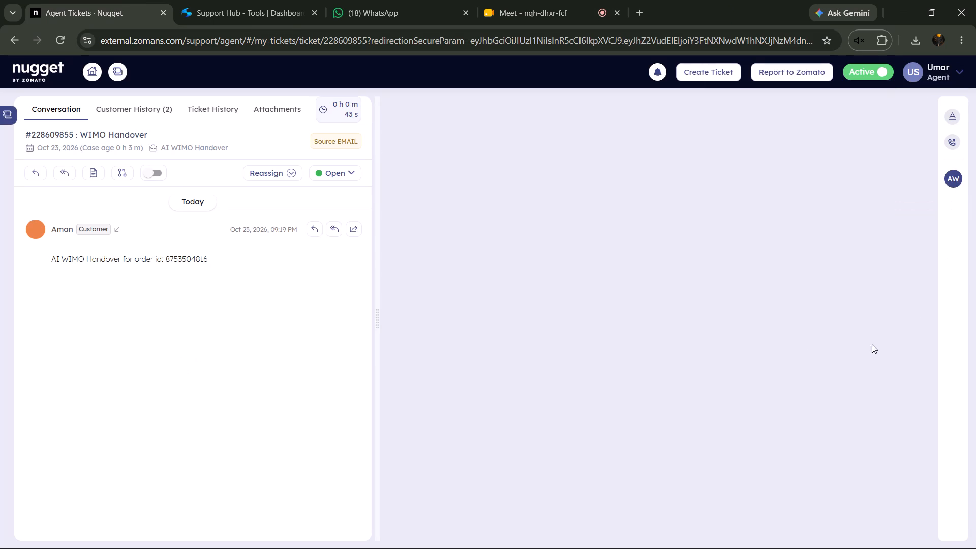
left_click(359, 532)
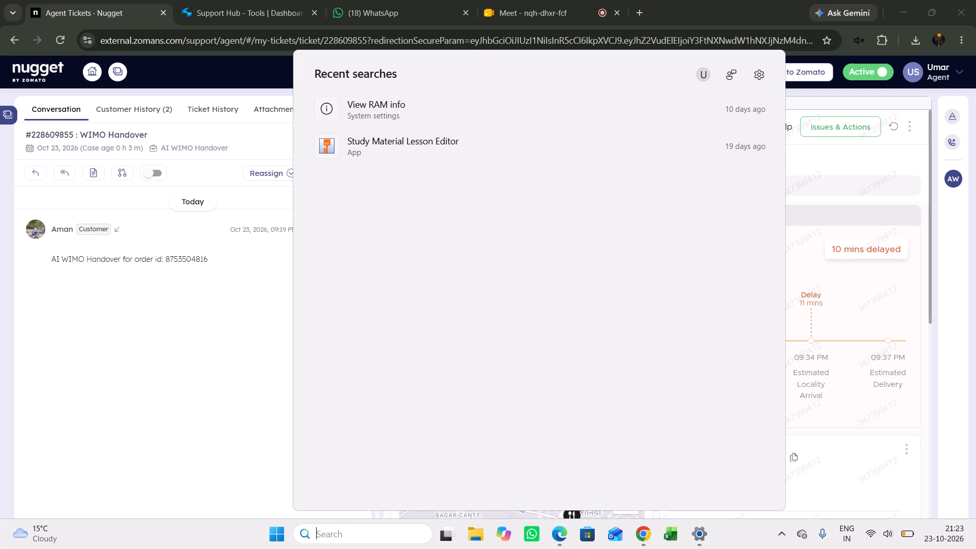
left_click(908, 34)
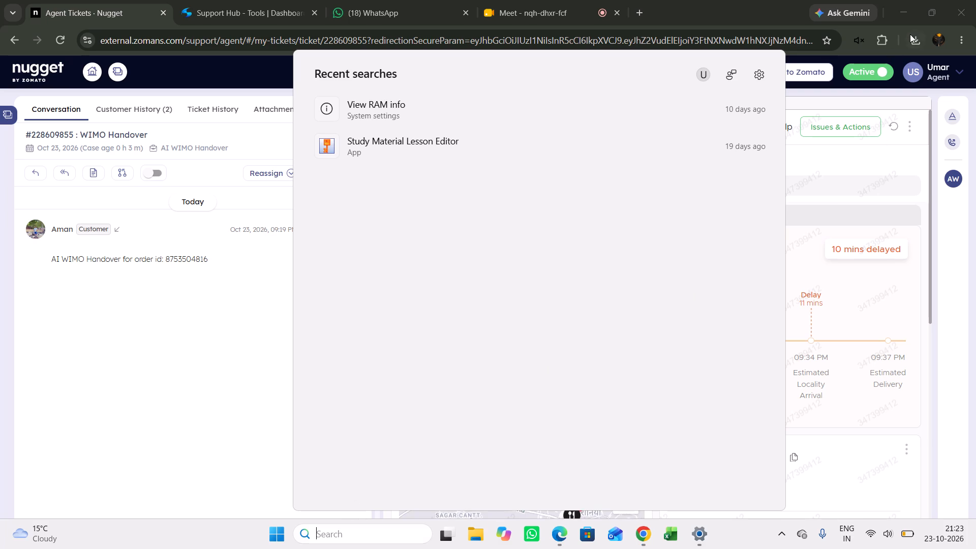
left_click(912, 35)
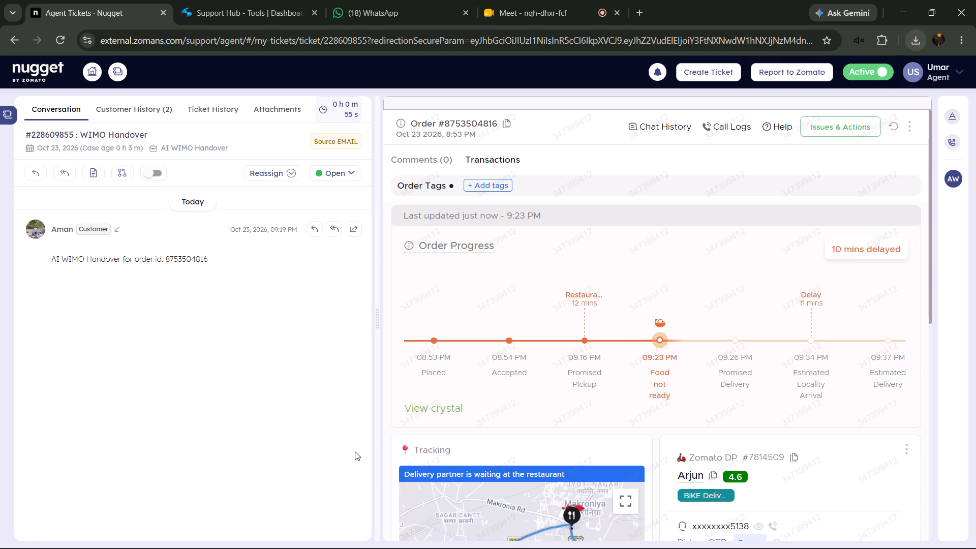
Search the computer for "kuro" and open the Kuro app.
left_click(323, 534)
key("k")
key("u")
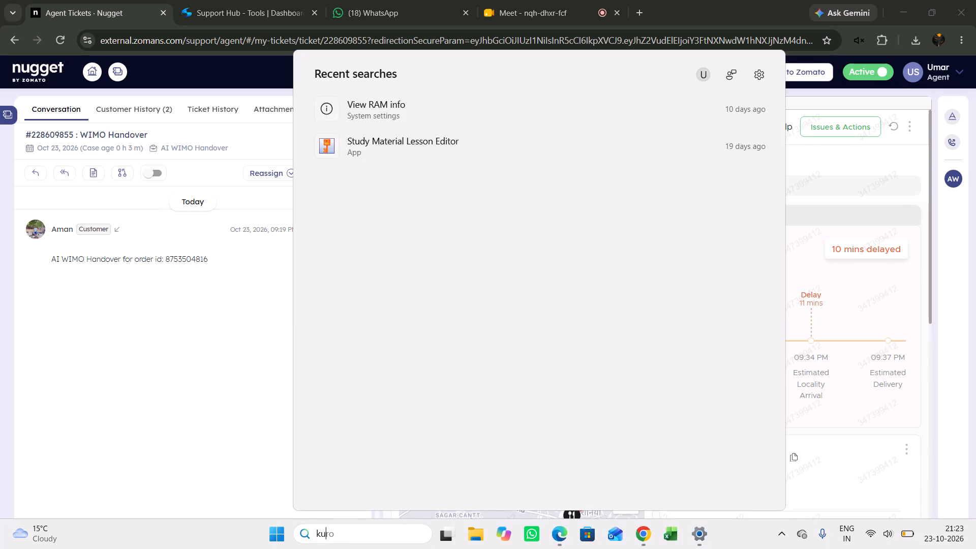
key("r")
key("o")
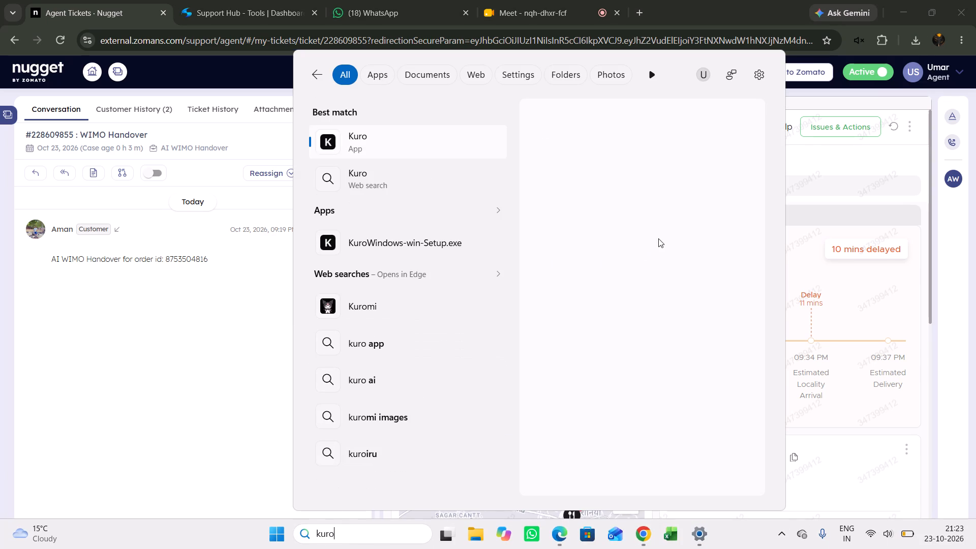
left_click(567, 236)
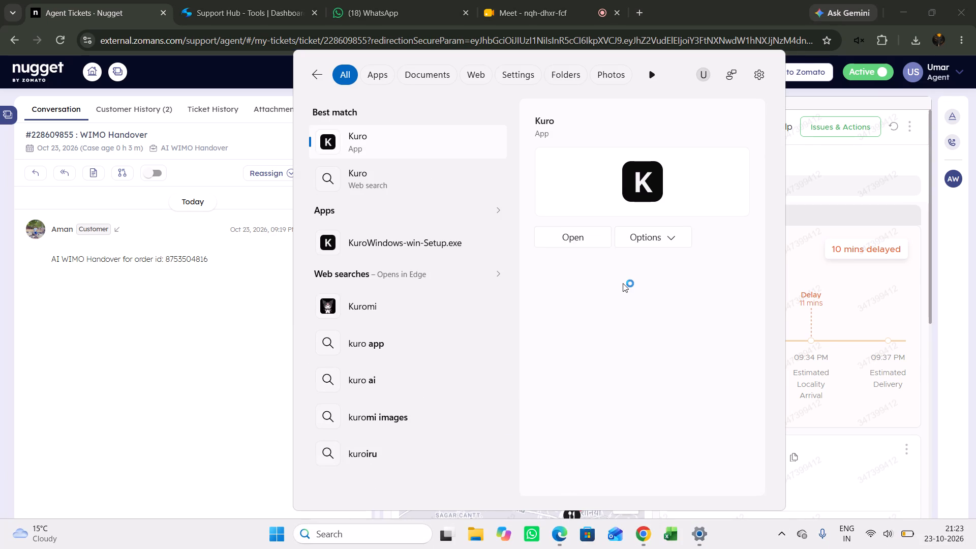